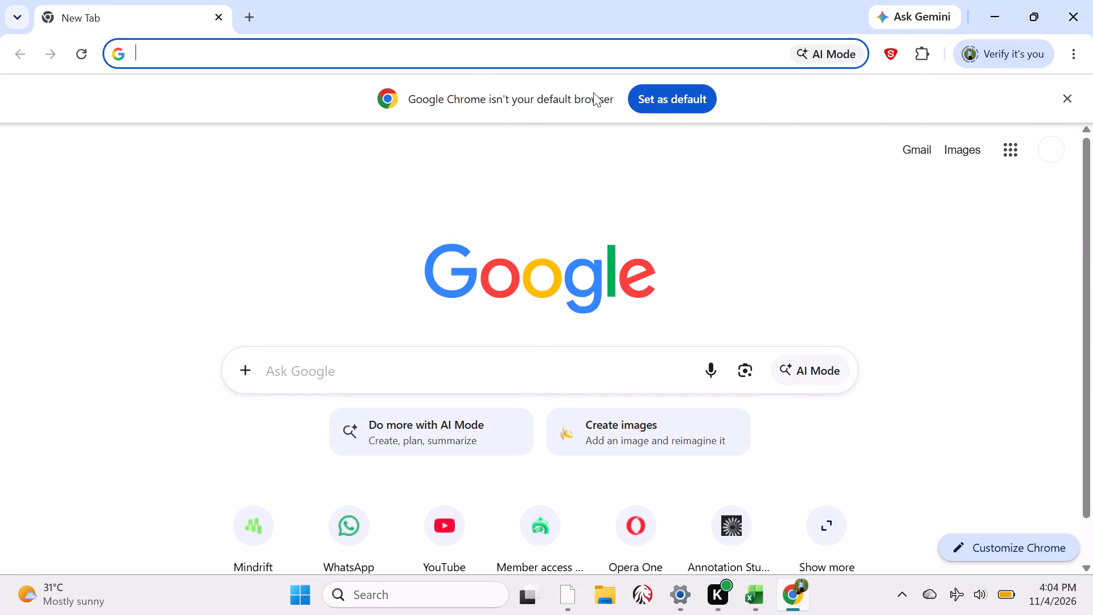
Switch the Google homepage to the last signed-in account in the account list, the one with the shoes profile picture.
{"action": "left_click", "coordinate": [1022, 161]}
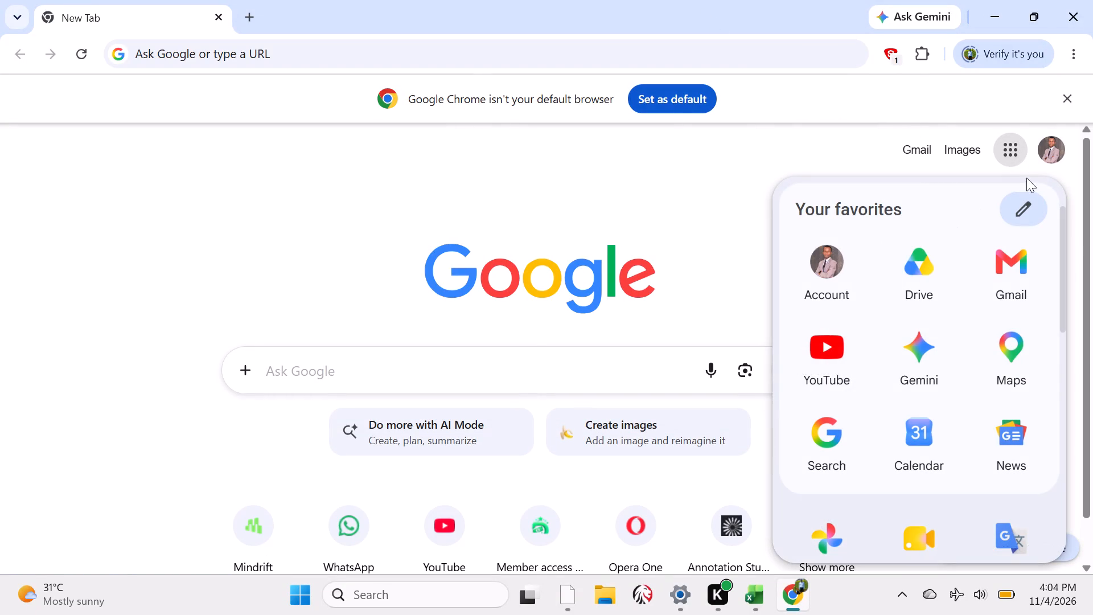
{"action": "left_click", "coordinate": [1034, 149]}
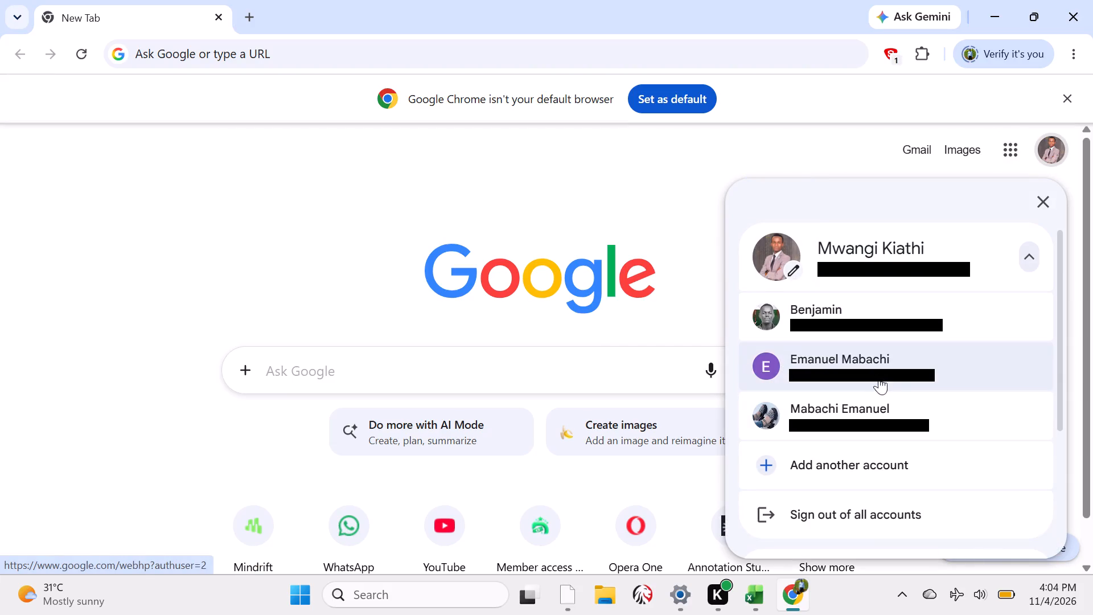
{"action": "left_click", "coordinate": [866, 404]}
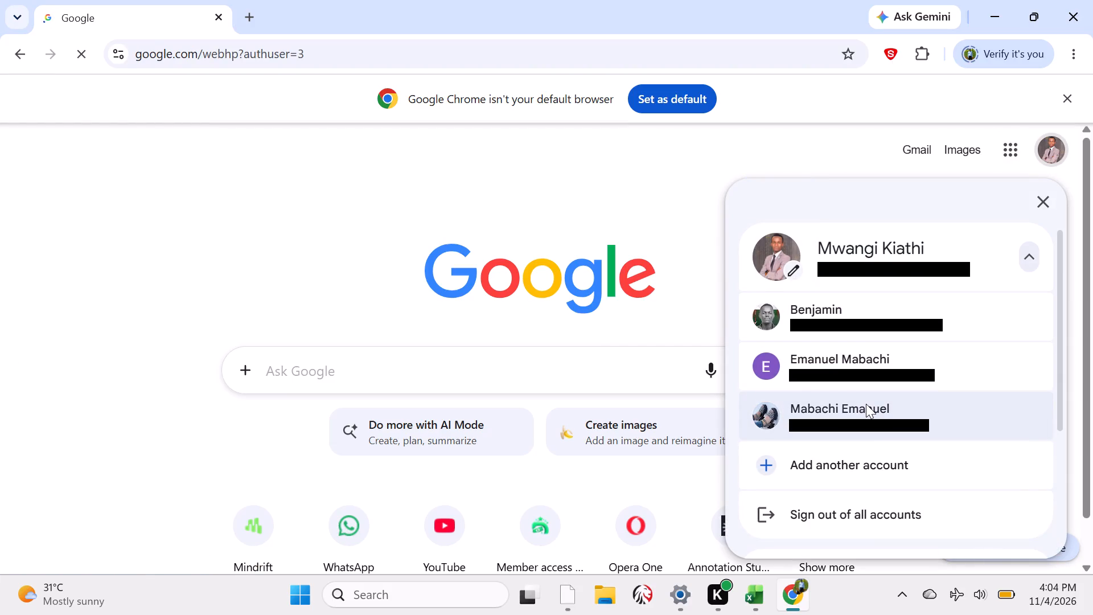
Open Gmail for the selected Google account.
{"action": "left_click", "coordinate": [939, 135]}
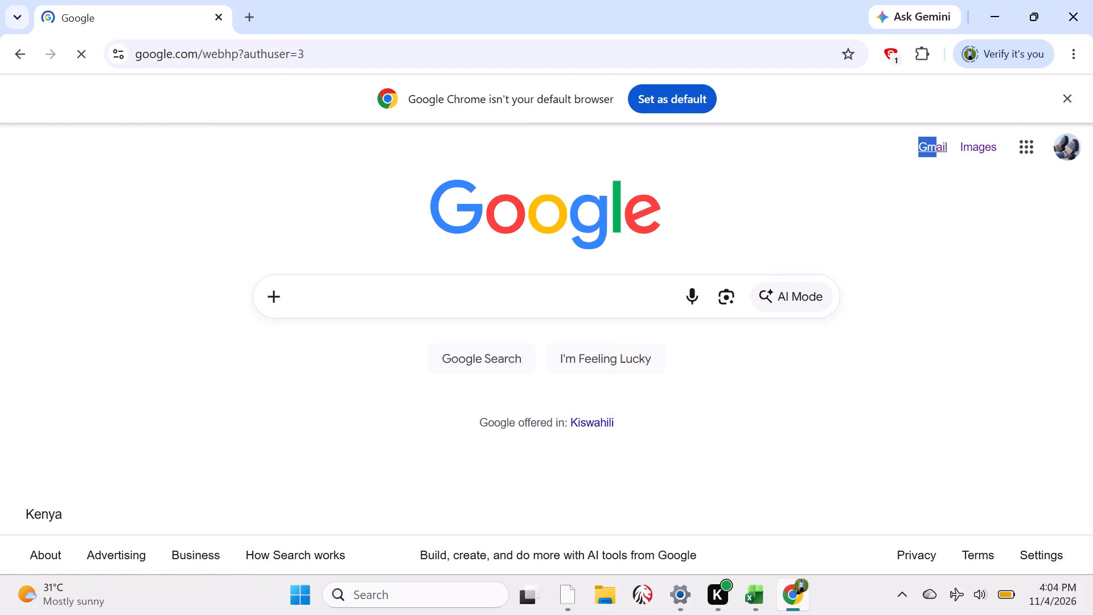
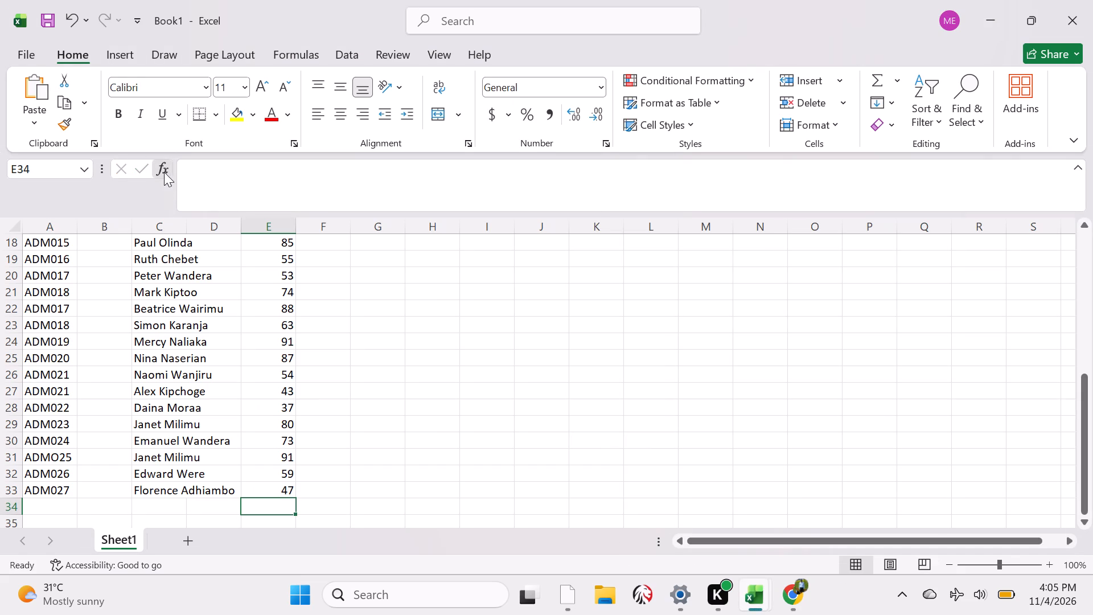
Start an IF function in cell E34, directly below the last score in column E.
{"action": "left_click", "coordinate": [446, 235]}
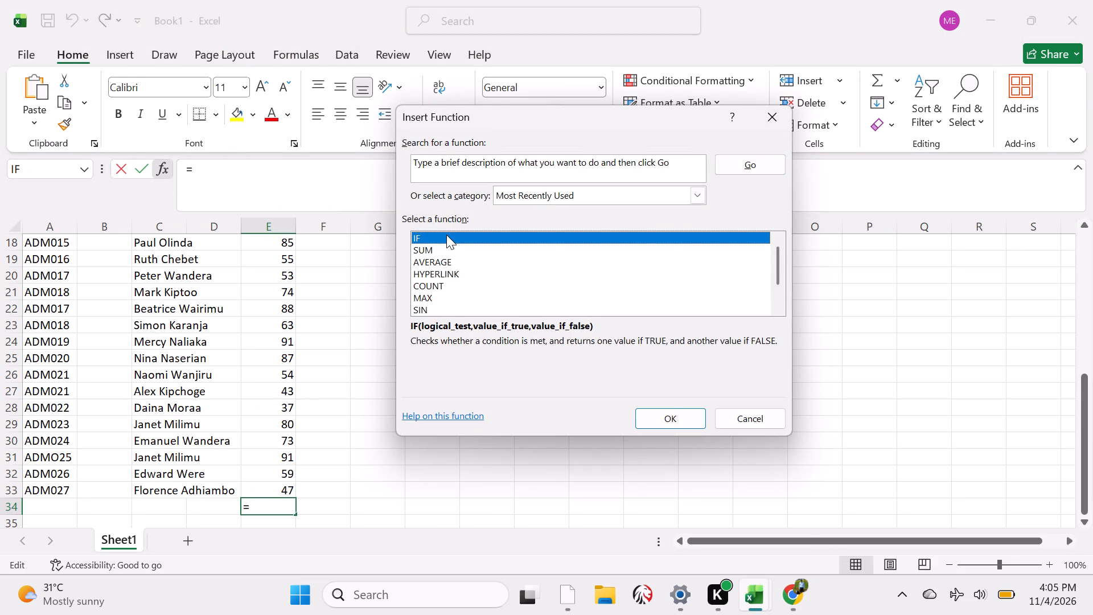
{"action": "left_click", "coordinate": [679, 424]}
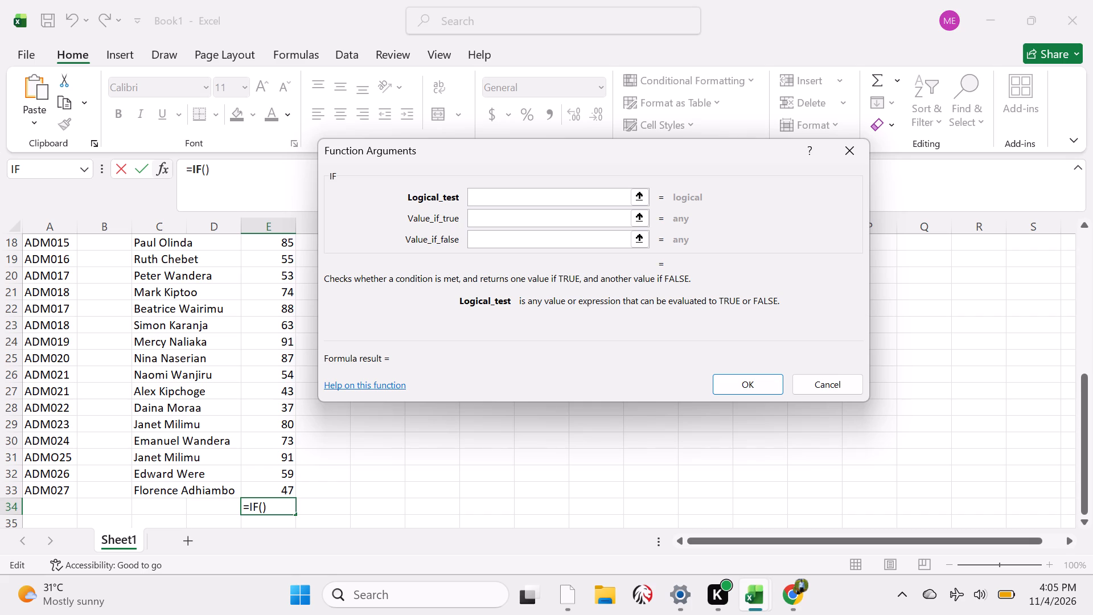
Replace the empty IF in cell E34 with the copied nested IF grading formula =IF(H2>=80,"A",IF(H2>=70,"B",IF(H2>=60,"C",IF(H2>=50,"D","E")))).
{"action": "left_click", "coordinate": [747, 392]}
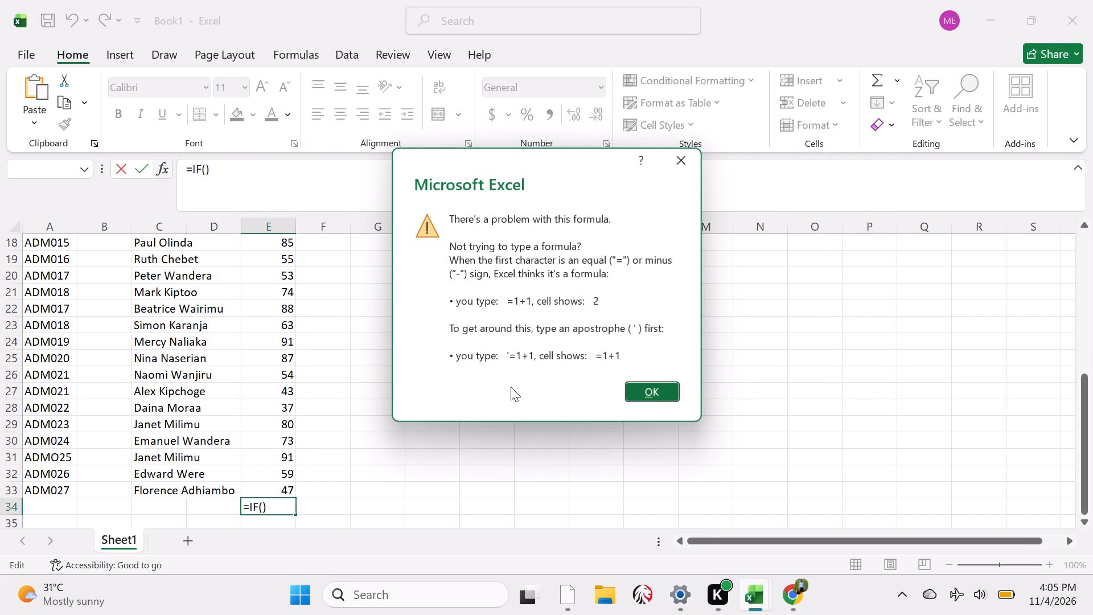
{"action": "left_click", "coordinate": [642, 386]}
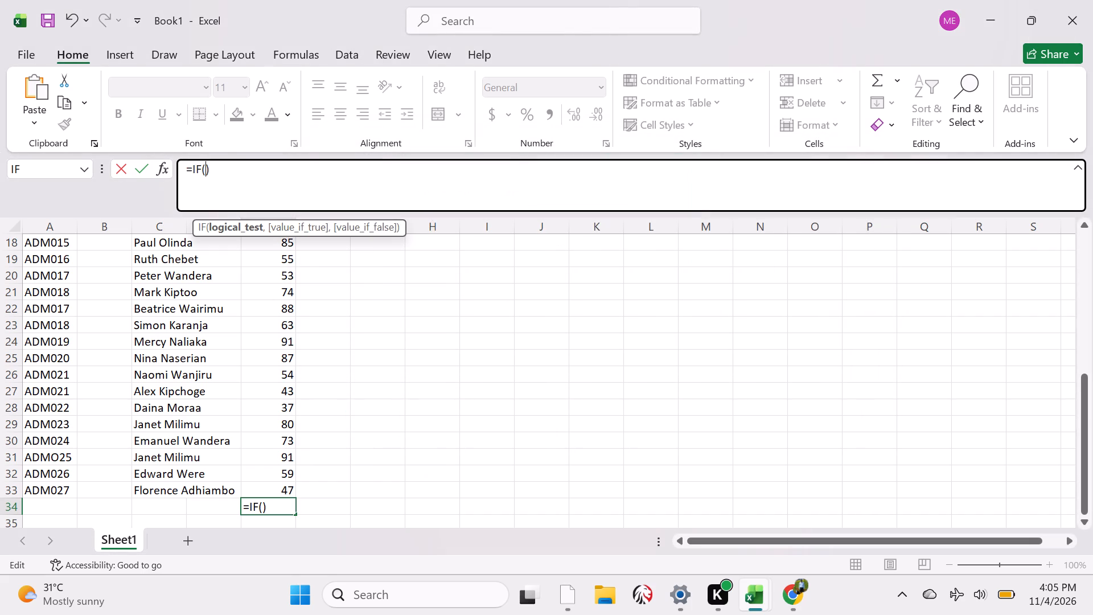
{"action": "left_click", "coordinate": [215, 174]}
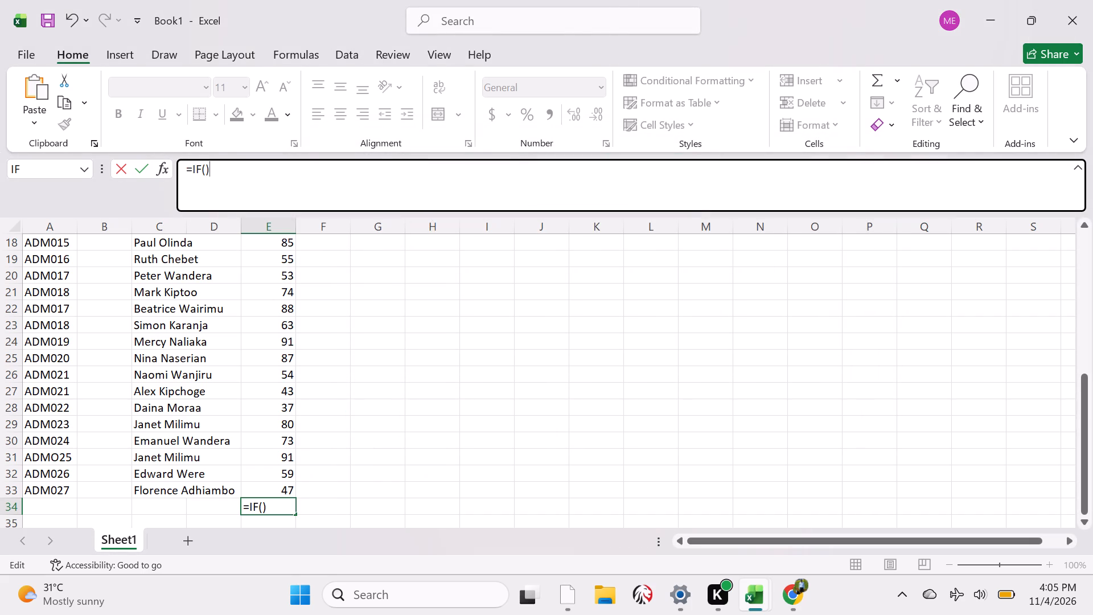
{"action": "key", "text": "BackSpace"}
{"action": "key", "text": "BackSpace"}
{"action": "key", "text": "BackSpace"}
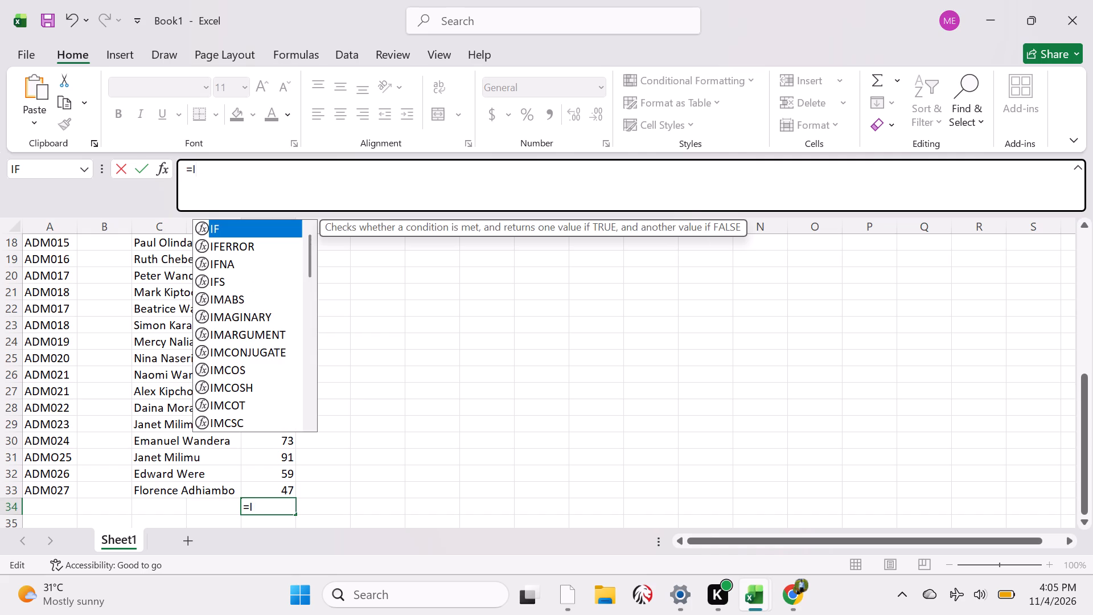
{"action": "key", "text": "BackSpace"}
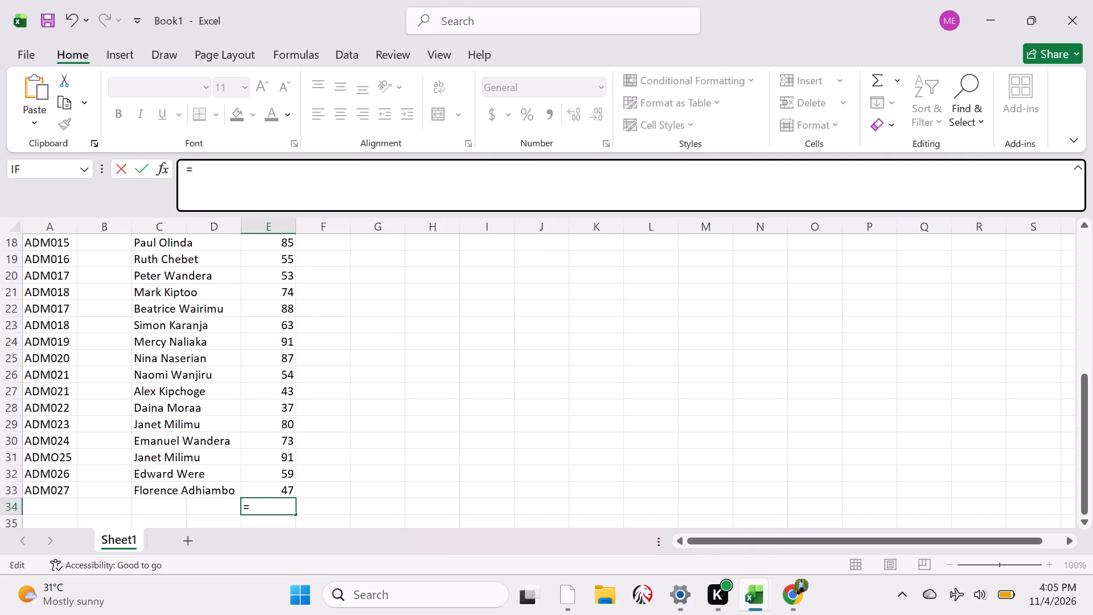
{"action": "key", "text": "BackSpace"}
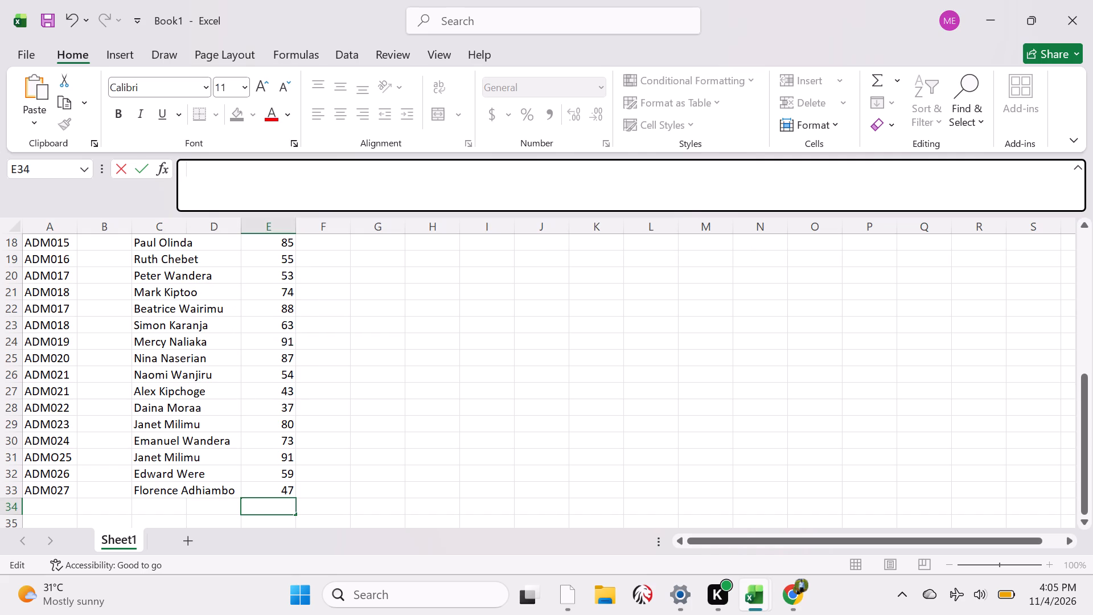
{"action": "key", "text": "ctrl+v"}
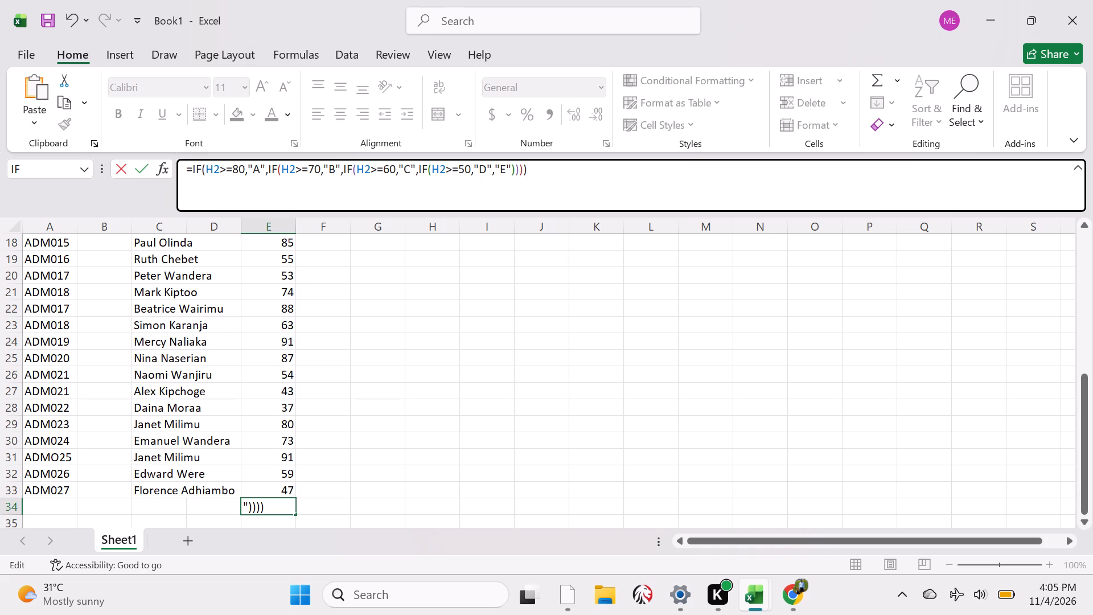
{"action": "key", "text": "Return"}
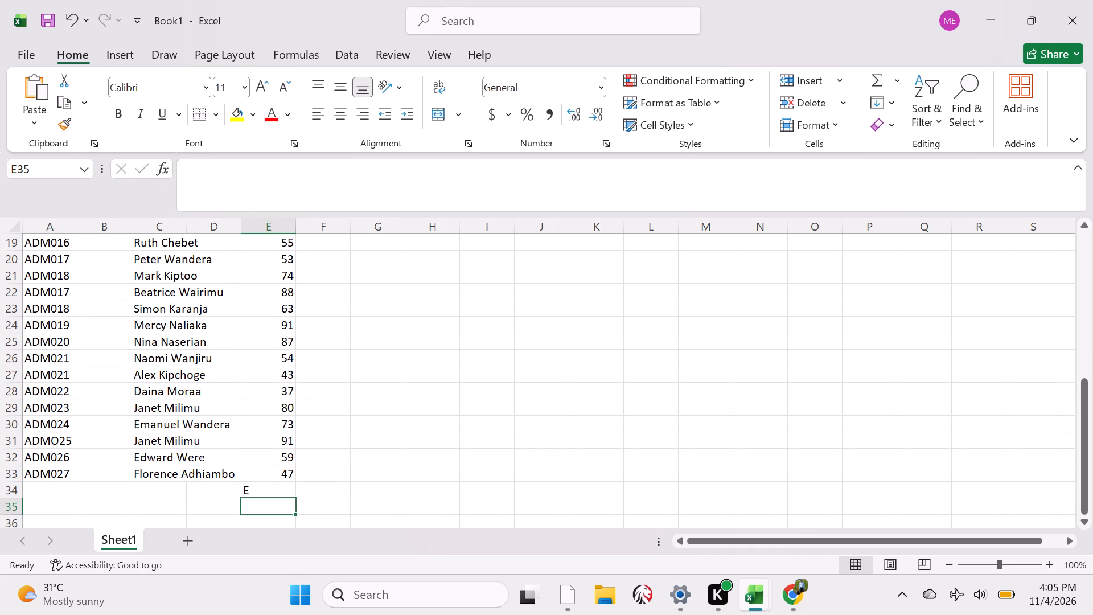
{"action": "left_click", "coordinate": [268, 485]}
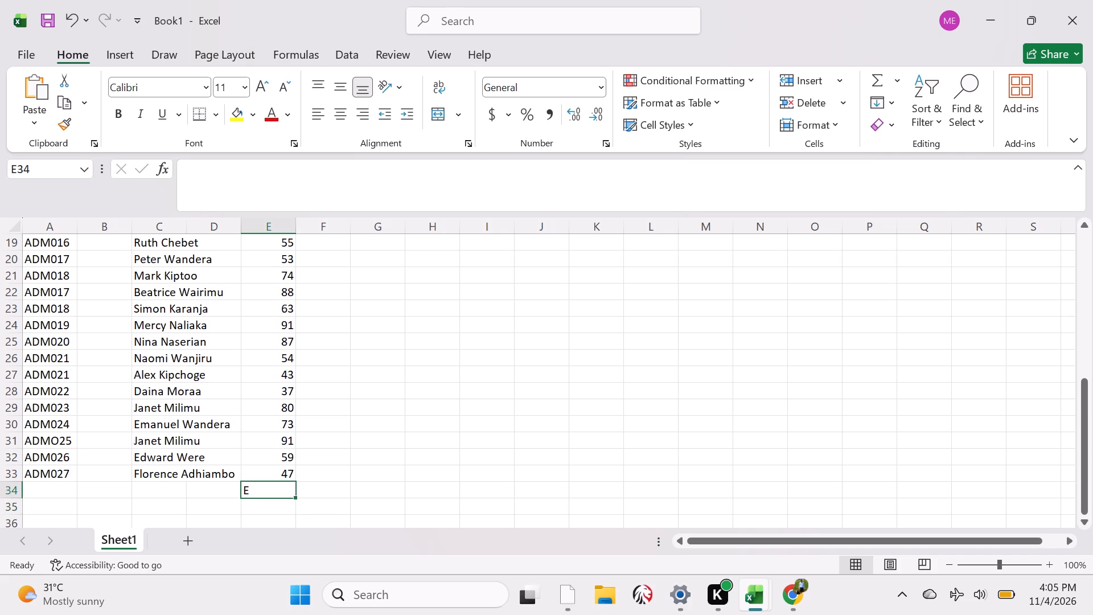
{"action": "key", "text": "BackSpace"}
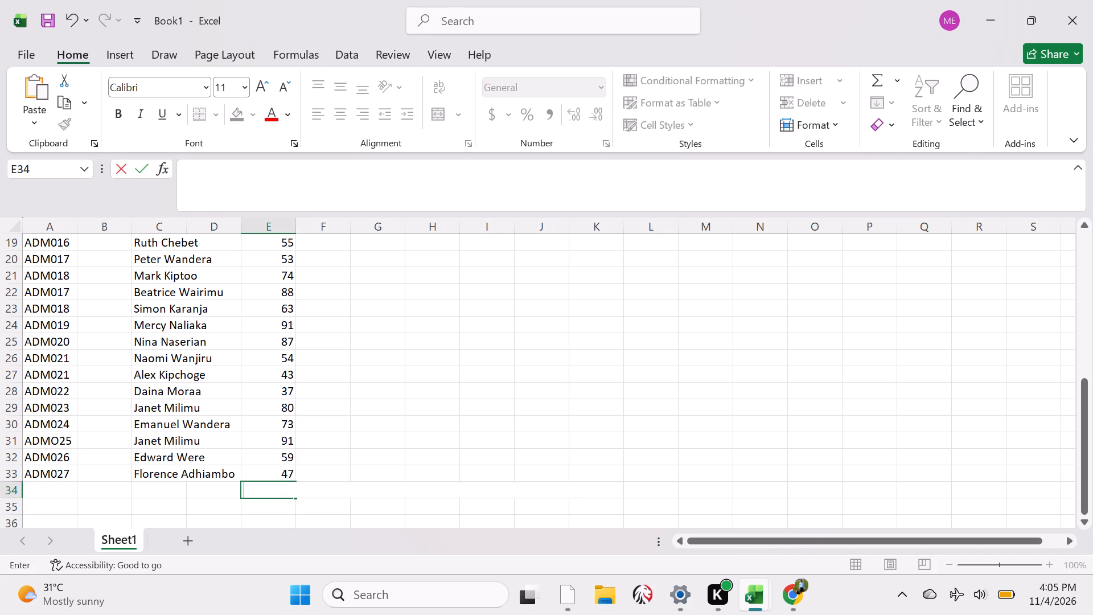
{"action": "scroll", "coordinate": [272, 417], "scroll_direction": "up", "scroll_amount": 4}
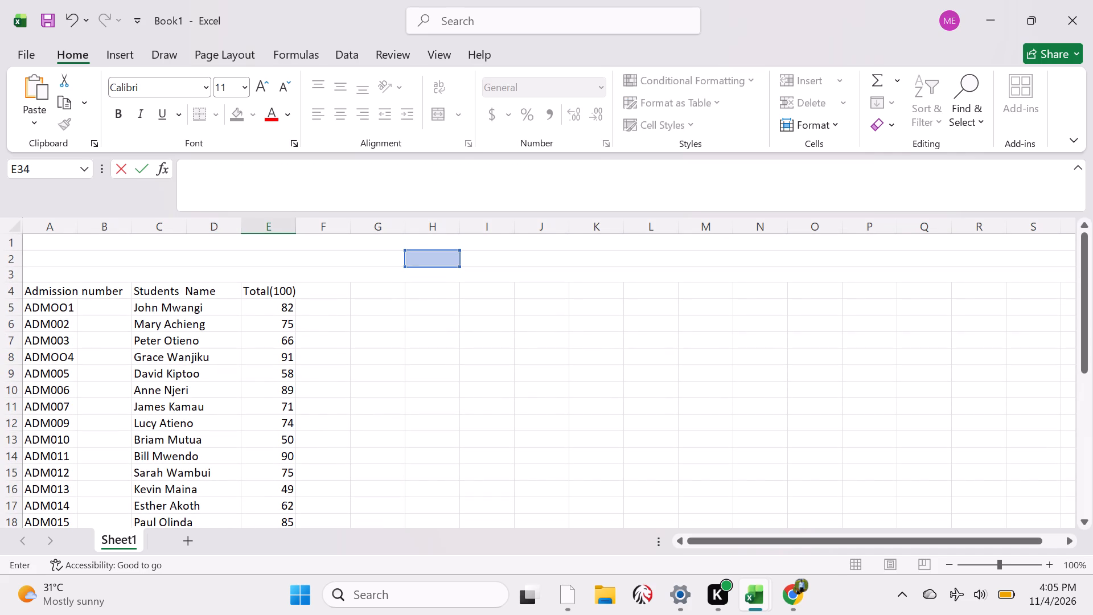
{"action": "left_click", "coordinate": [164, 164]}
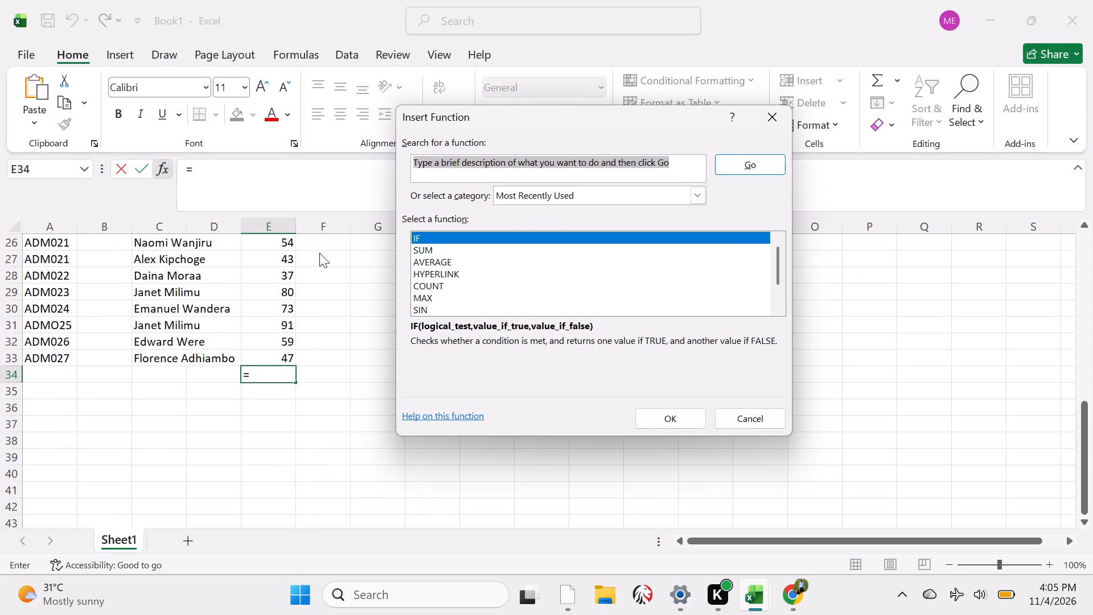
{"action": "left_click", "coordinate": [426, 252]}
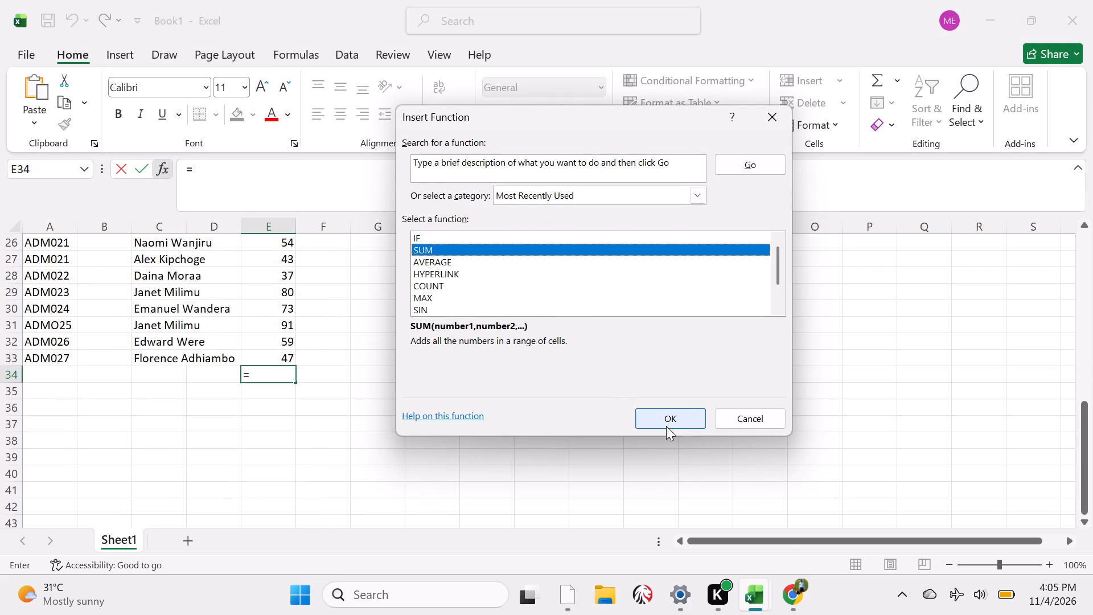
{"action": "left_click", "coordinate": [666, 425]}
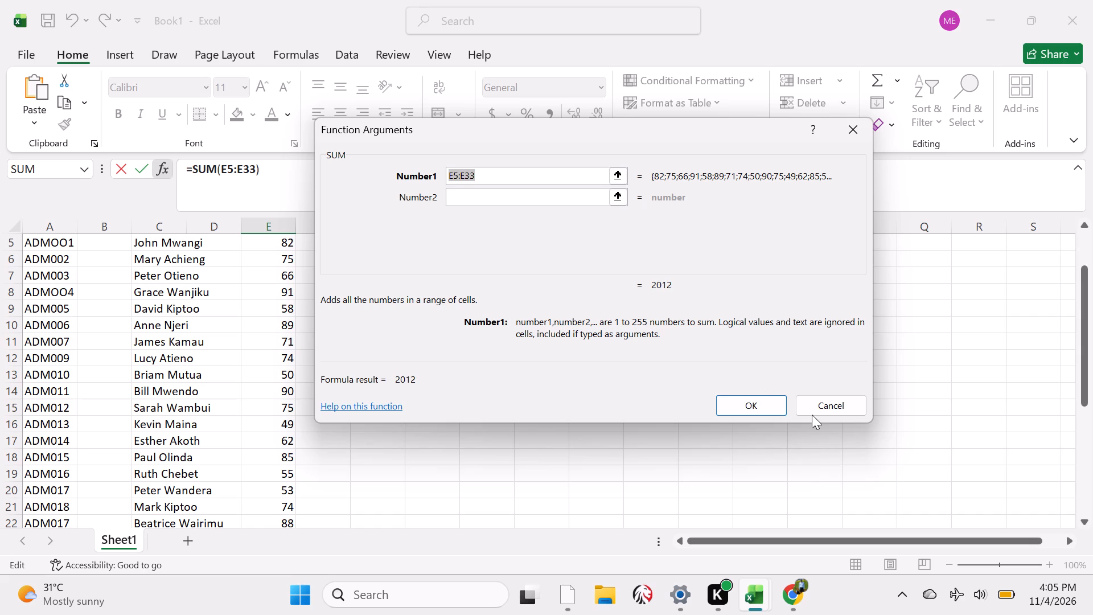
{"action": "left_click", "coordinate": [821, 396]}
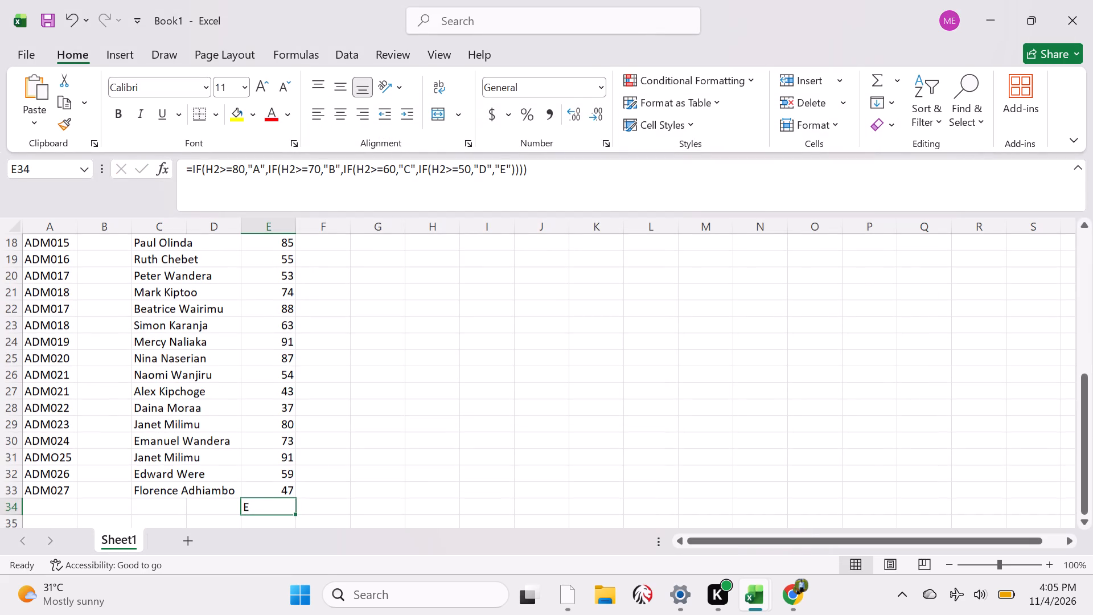
Clear the grading formula from cell E34 below the Total(100) column.
{"action": "left_click", "coordinate": [258, 509]}
{"action": "left_click", "coordinate": [258, 509]}
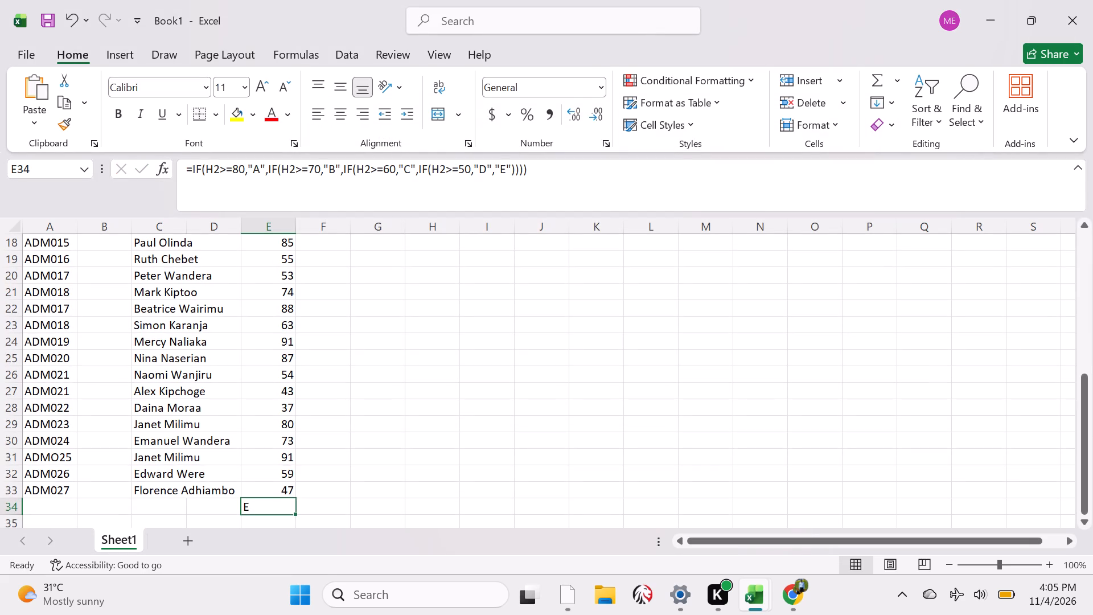
{"action": "key", "text": "BackSpace"}
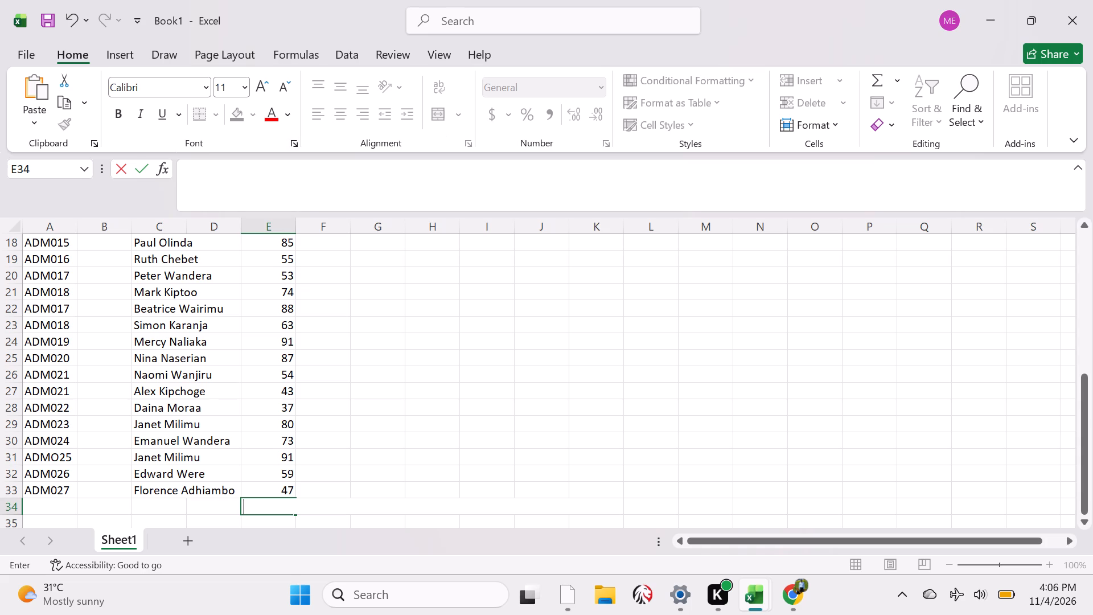
{"action": "left_click_drag", "start_coordinate": [241, 239], "coordinate": [259, 240]}
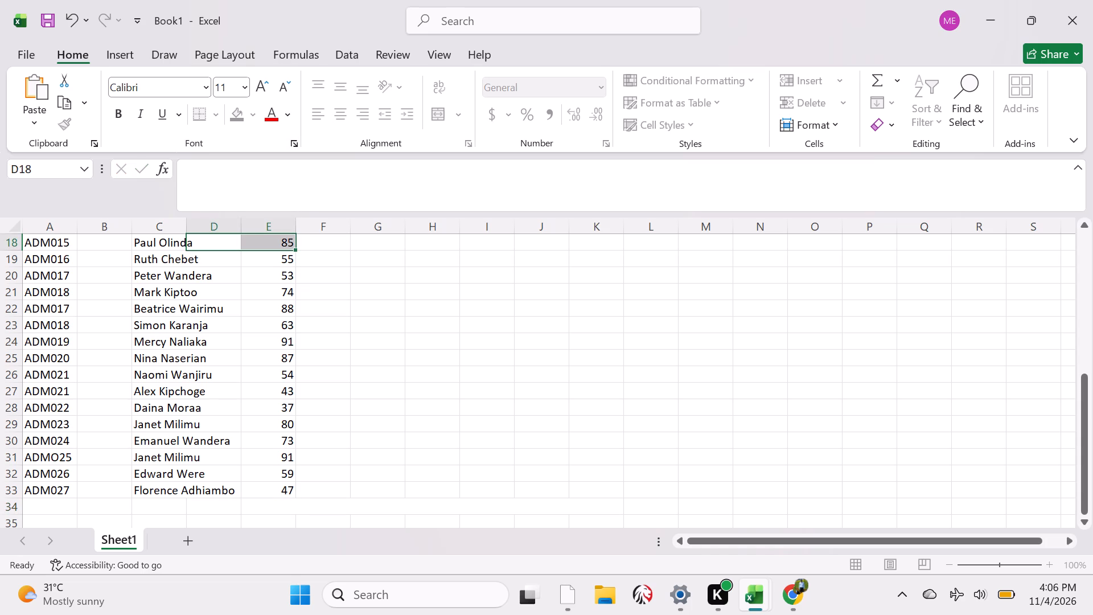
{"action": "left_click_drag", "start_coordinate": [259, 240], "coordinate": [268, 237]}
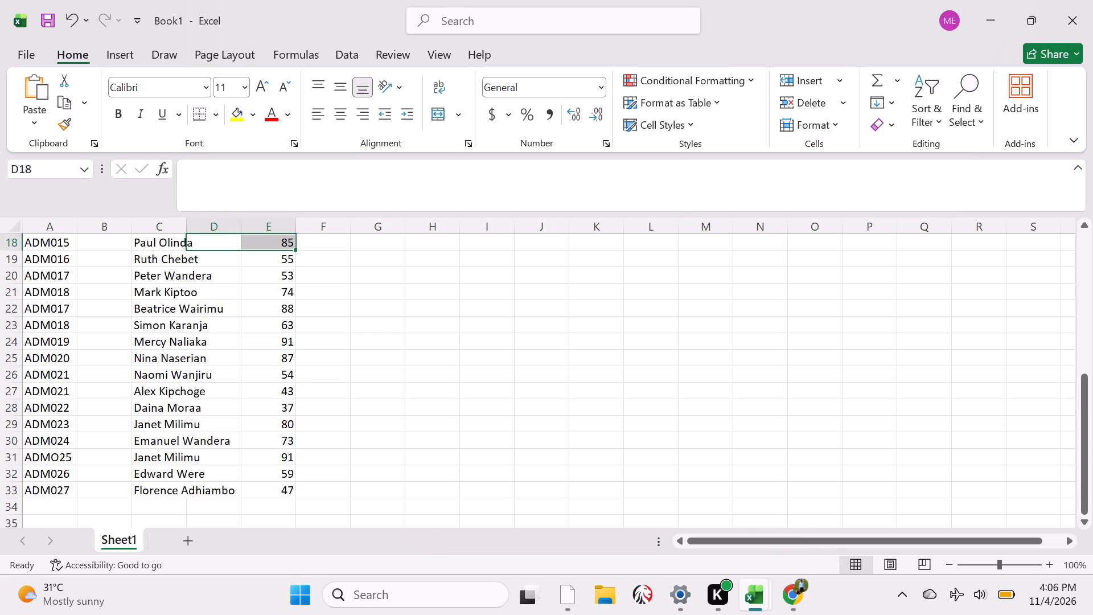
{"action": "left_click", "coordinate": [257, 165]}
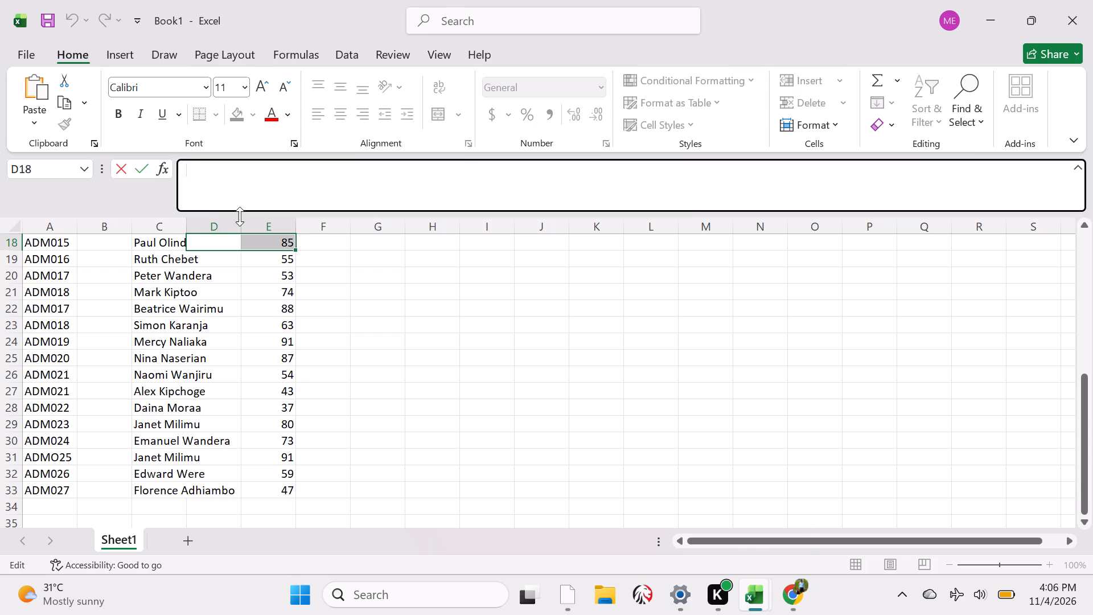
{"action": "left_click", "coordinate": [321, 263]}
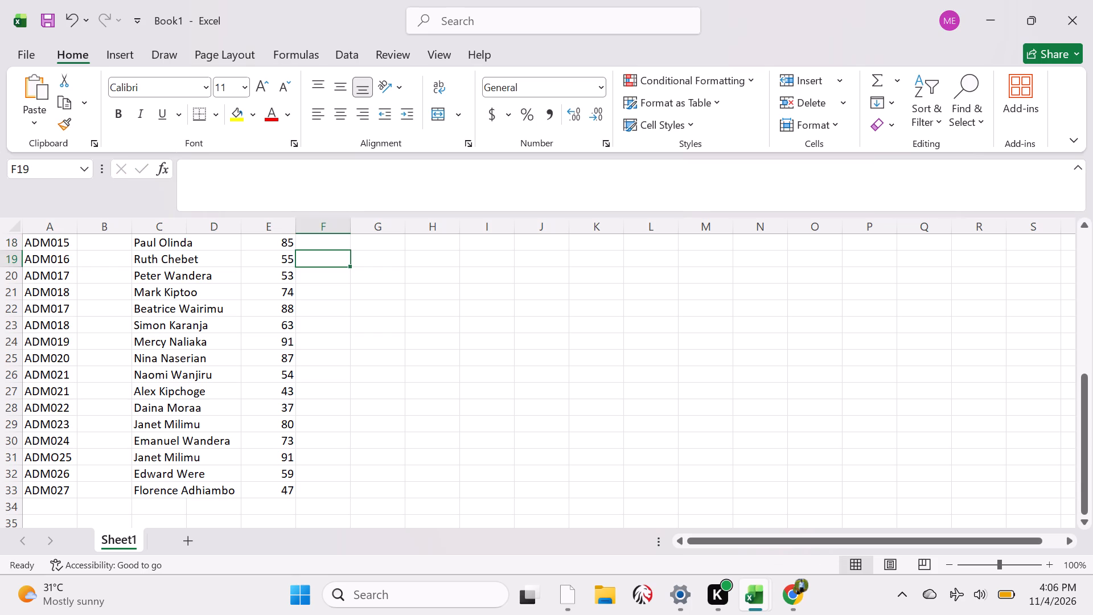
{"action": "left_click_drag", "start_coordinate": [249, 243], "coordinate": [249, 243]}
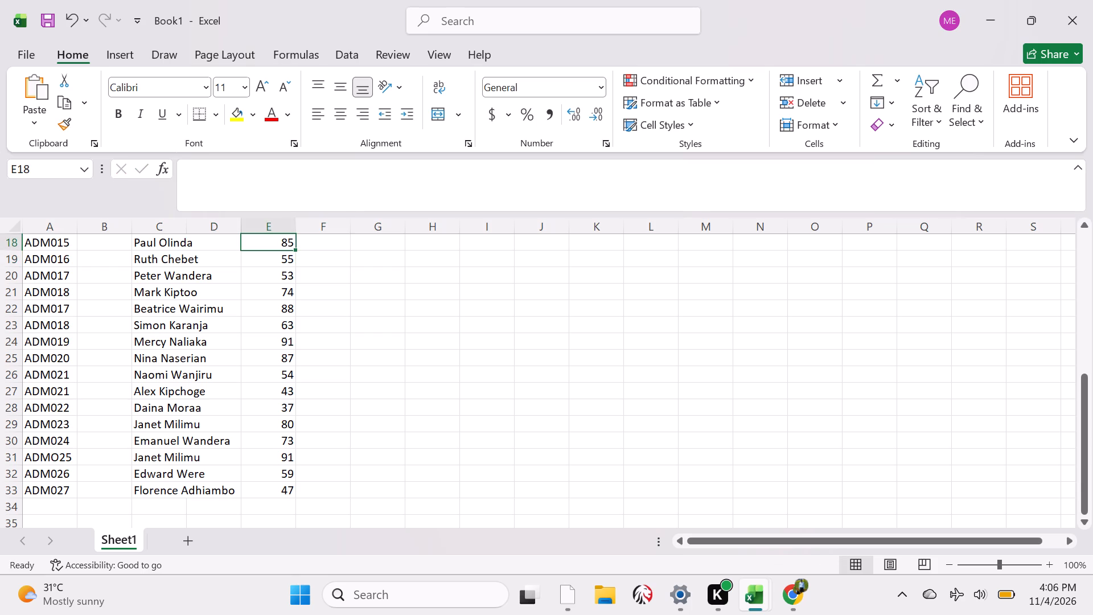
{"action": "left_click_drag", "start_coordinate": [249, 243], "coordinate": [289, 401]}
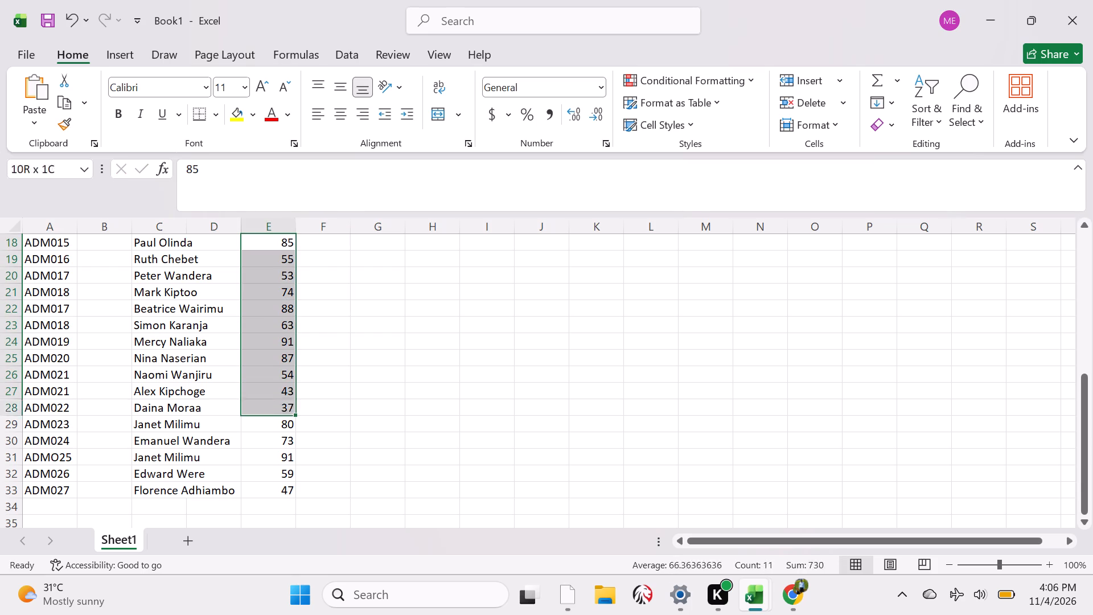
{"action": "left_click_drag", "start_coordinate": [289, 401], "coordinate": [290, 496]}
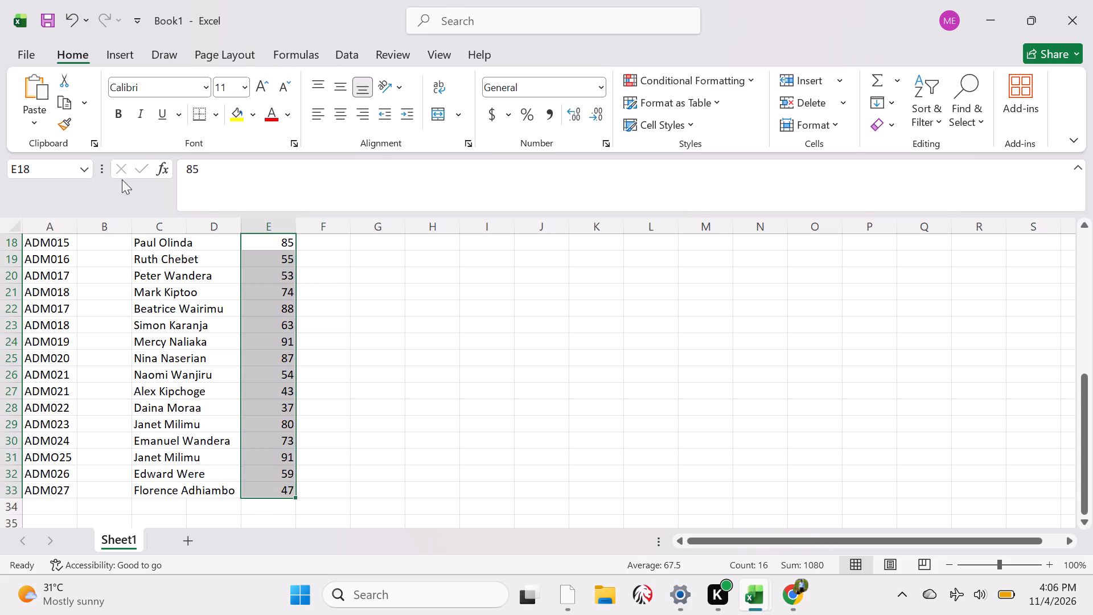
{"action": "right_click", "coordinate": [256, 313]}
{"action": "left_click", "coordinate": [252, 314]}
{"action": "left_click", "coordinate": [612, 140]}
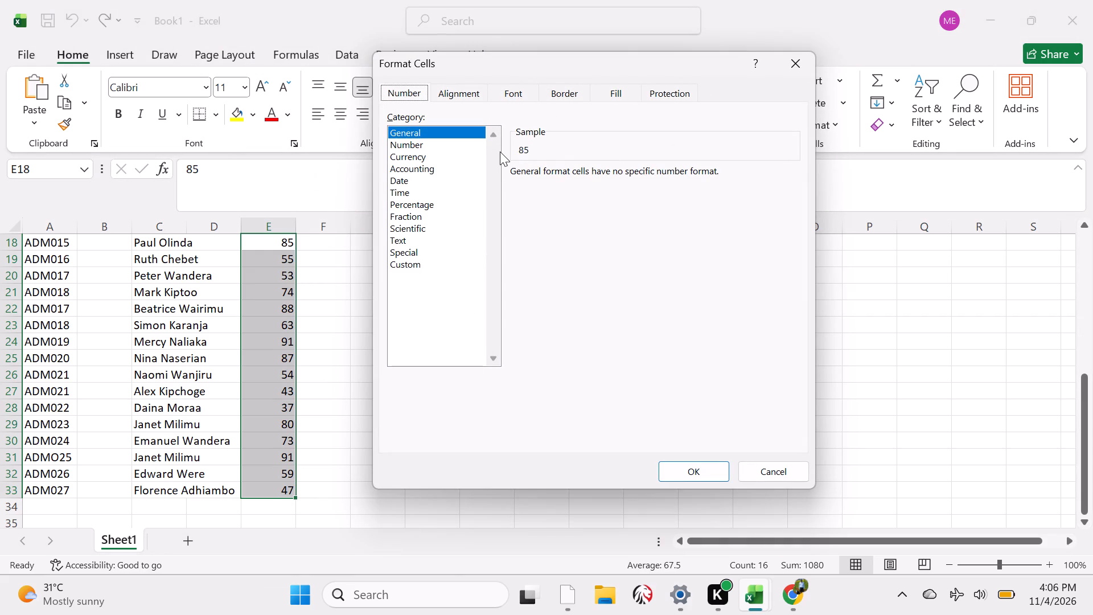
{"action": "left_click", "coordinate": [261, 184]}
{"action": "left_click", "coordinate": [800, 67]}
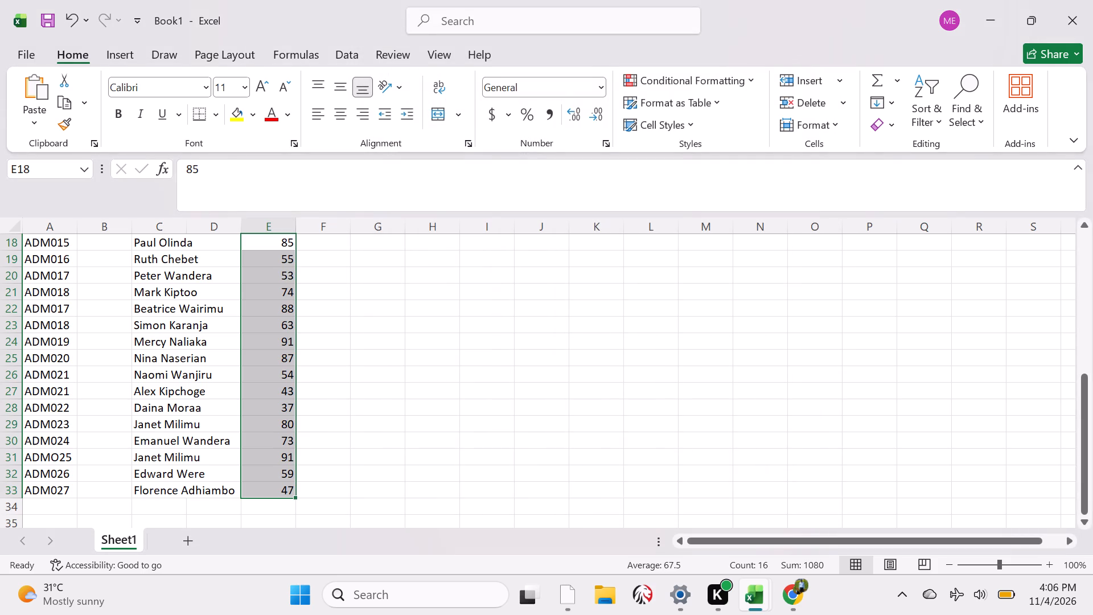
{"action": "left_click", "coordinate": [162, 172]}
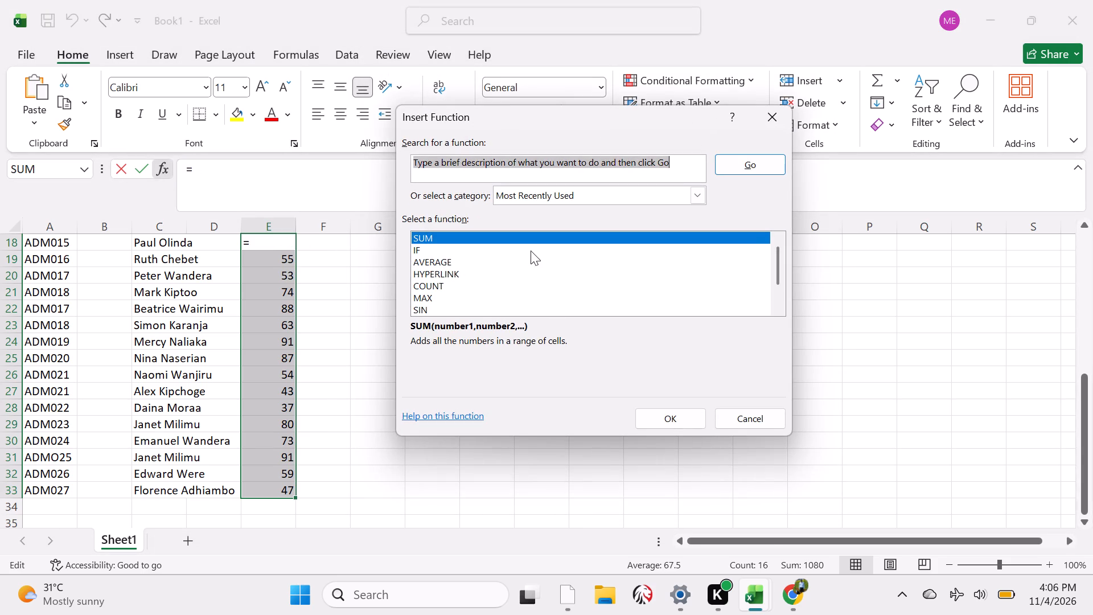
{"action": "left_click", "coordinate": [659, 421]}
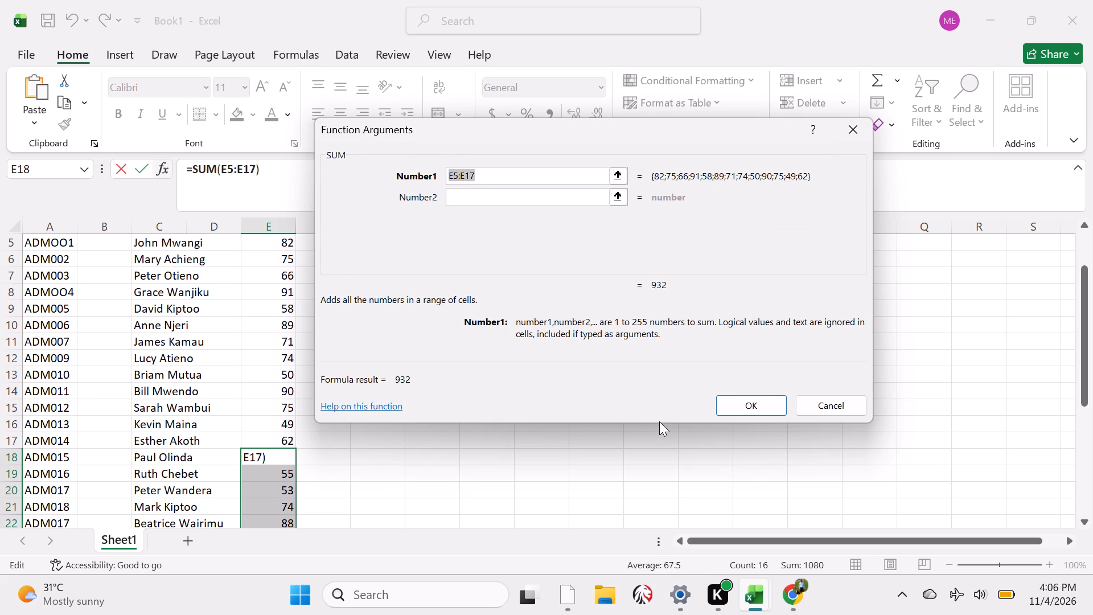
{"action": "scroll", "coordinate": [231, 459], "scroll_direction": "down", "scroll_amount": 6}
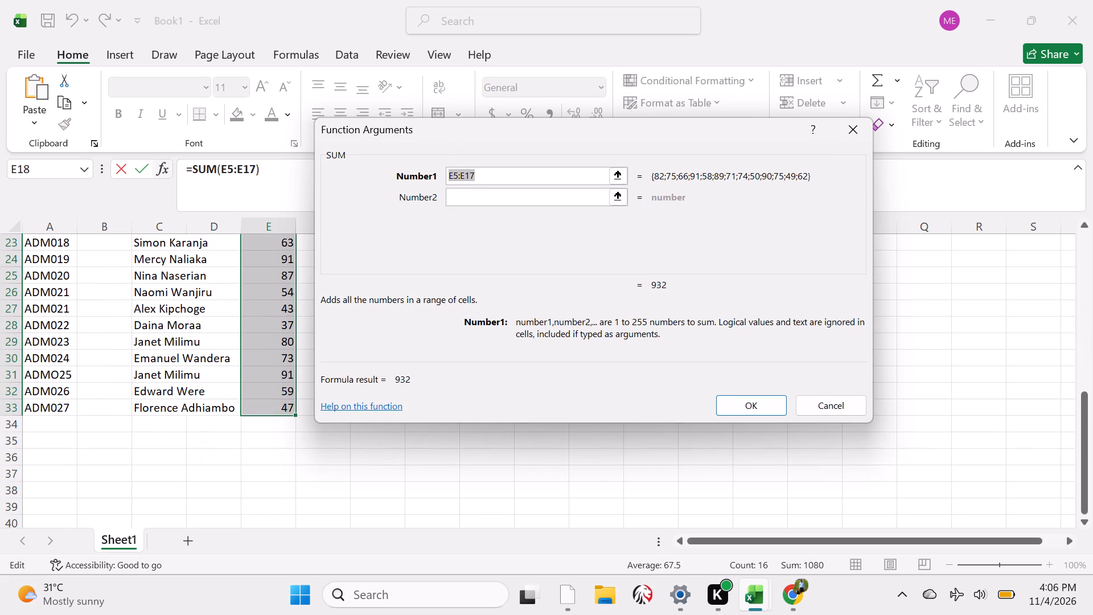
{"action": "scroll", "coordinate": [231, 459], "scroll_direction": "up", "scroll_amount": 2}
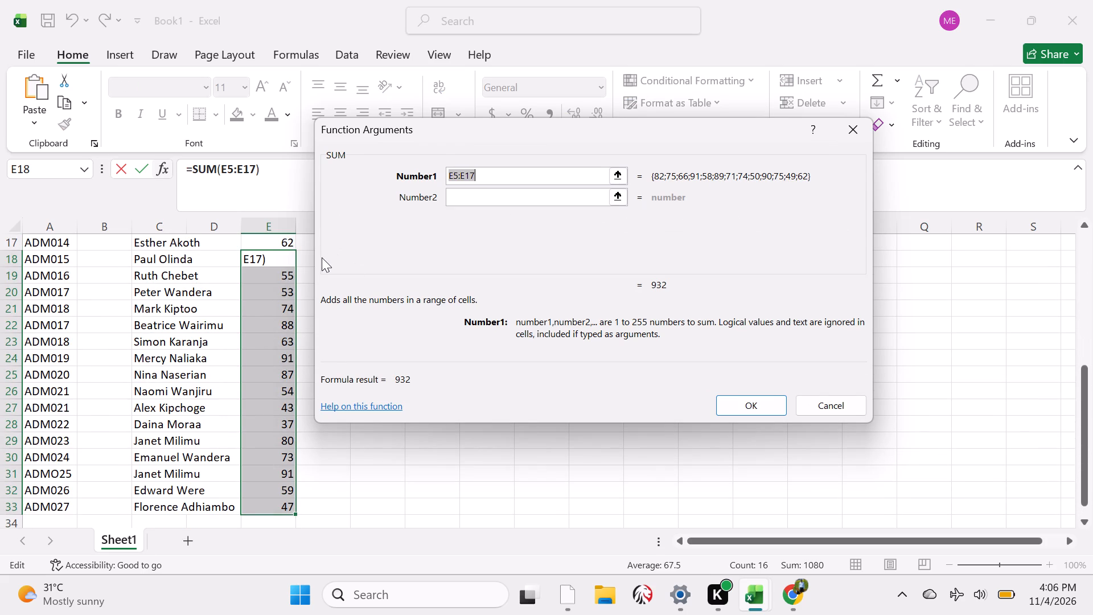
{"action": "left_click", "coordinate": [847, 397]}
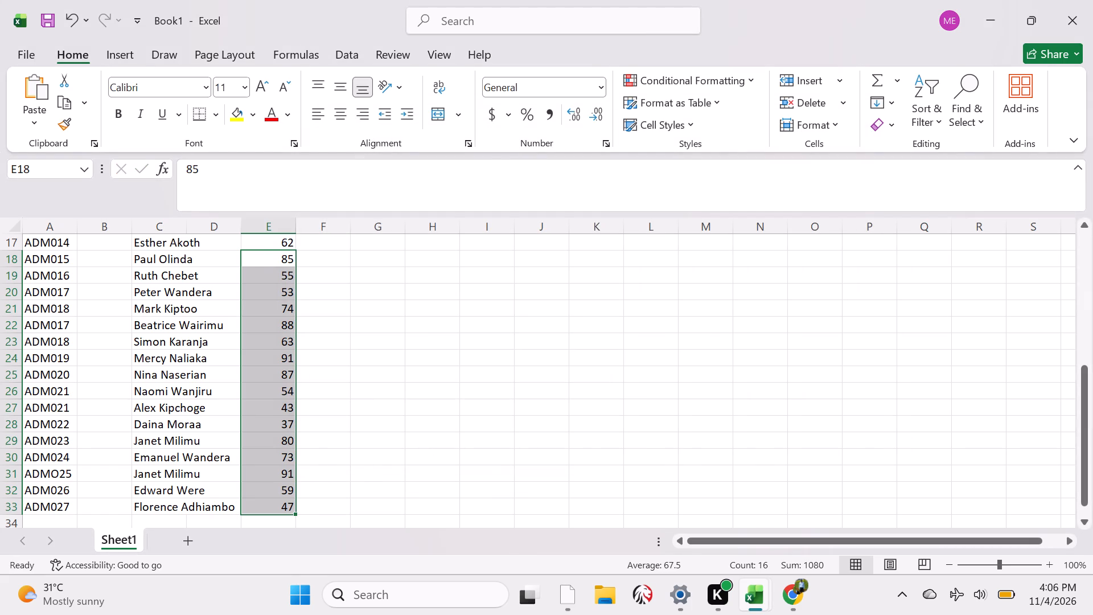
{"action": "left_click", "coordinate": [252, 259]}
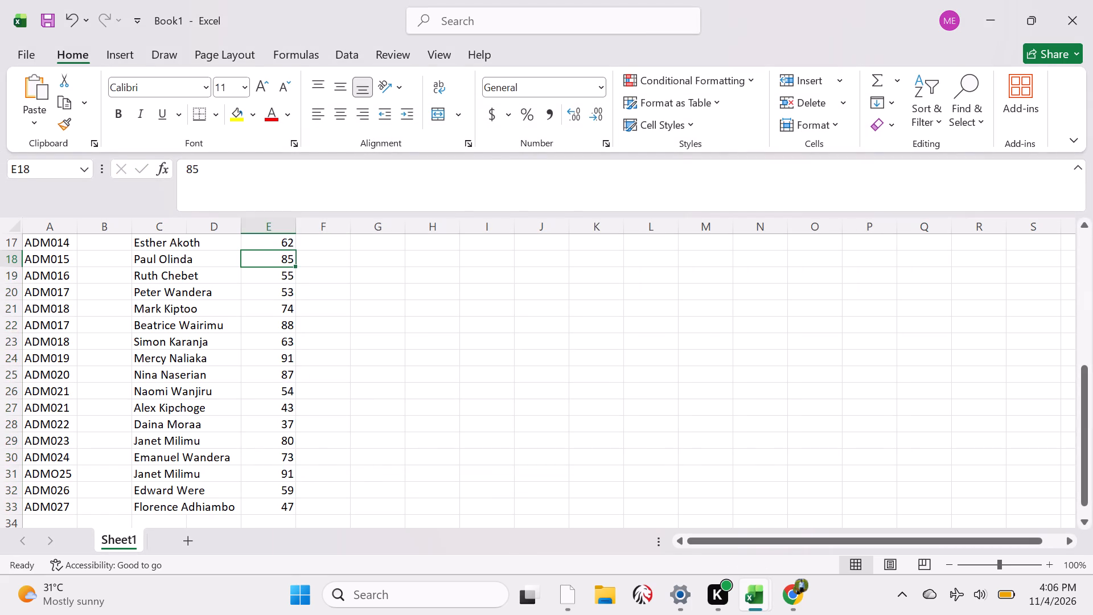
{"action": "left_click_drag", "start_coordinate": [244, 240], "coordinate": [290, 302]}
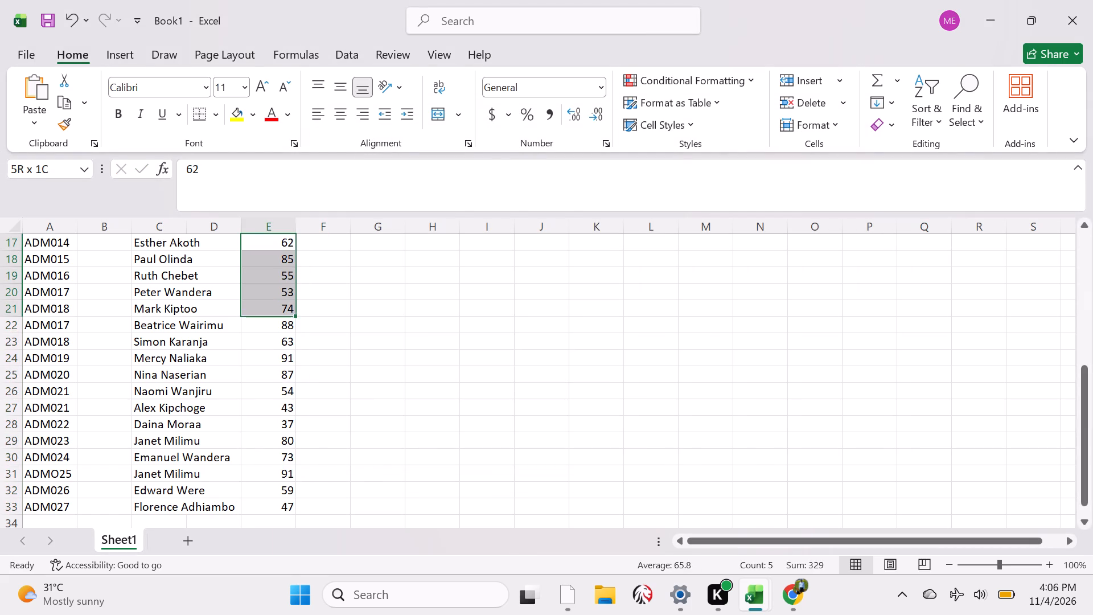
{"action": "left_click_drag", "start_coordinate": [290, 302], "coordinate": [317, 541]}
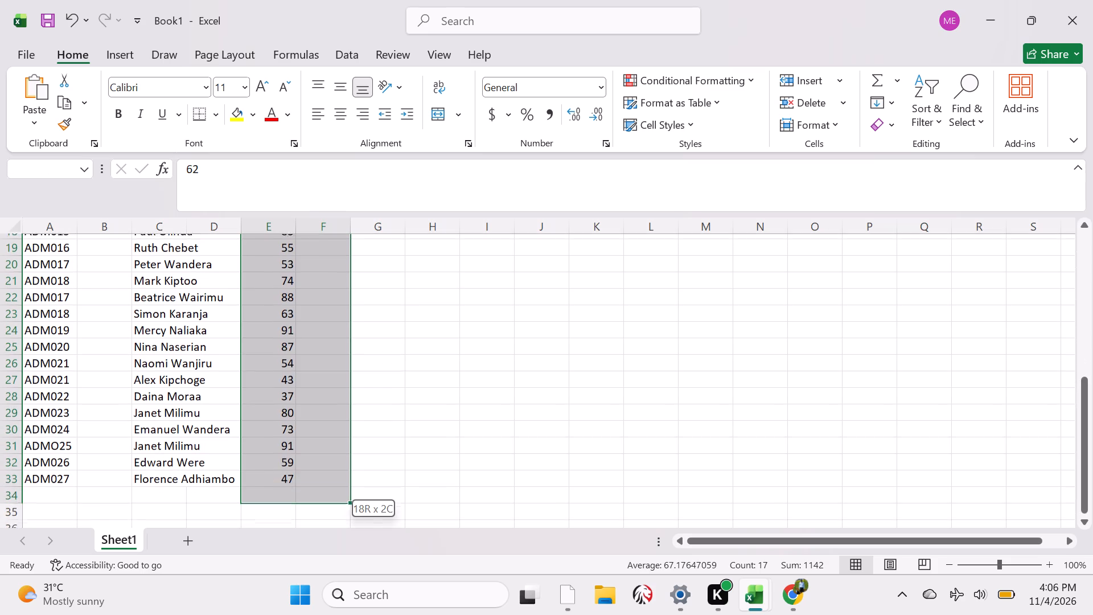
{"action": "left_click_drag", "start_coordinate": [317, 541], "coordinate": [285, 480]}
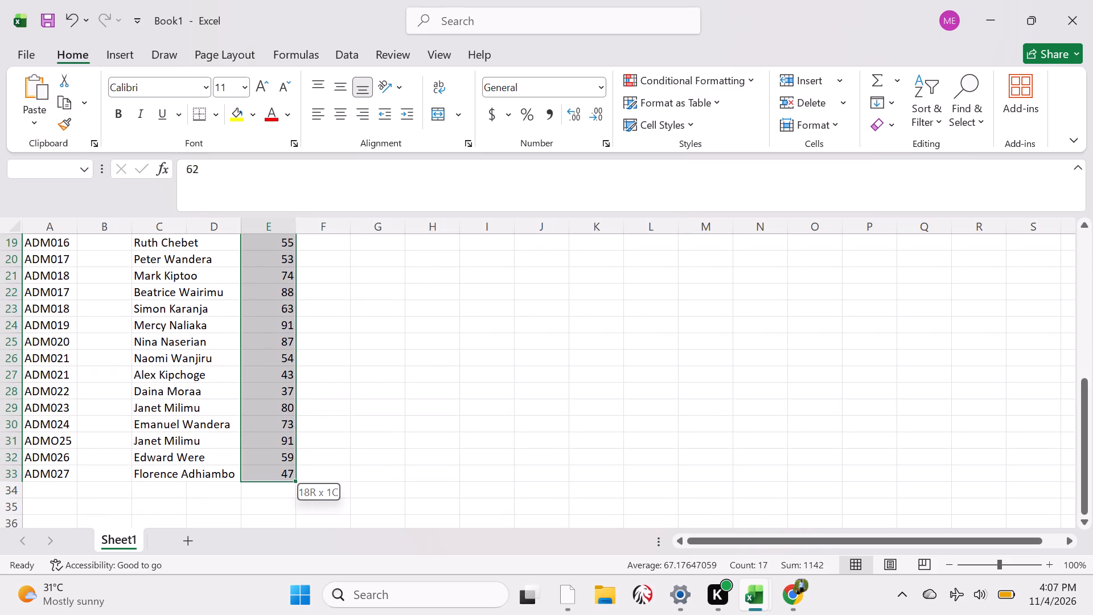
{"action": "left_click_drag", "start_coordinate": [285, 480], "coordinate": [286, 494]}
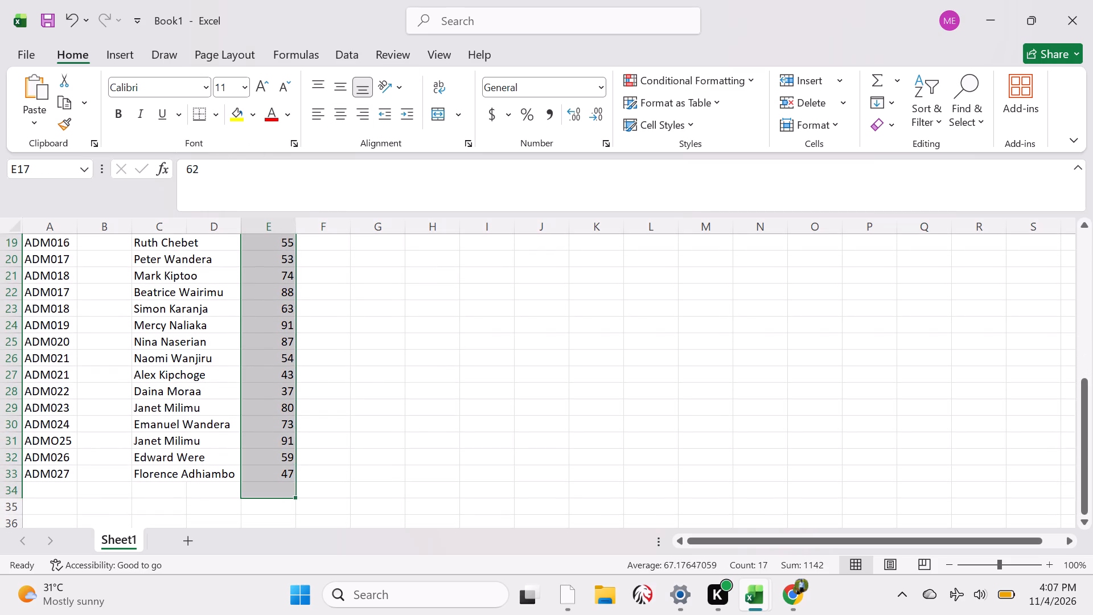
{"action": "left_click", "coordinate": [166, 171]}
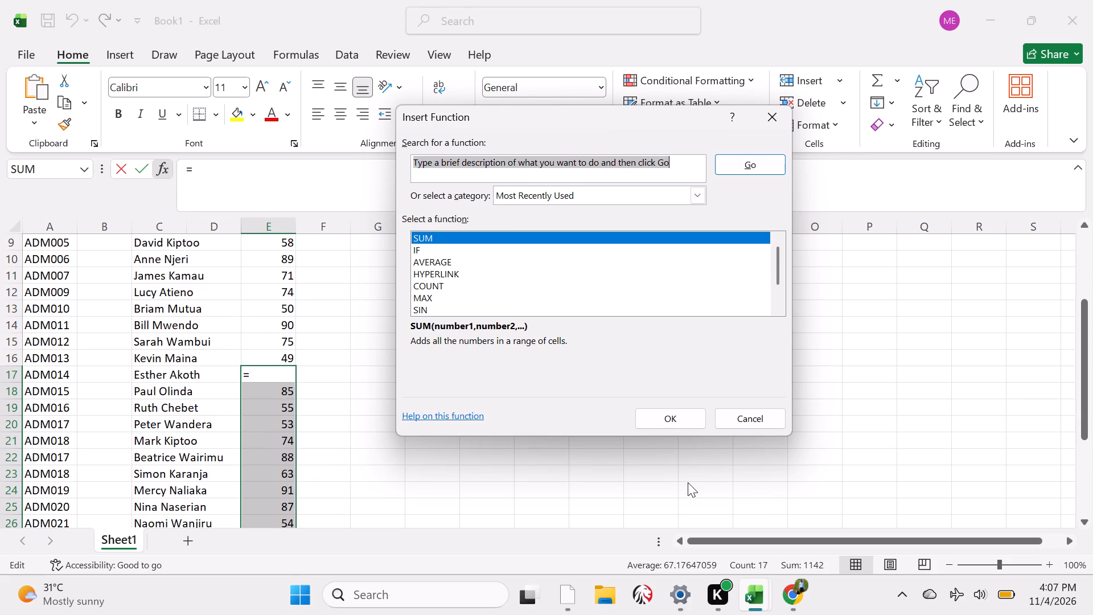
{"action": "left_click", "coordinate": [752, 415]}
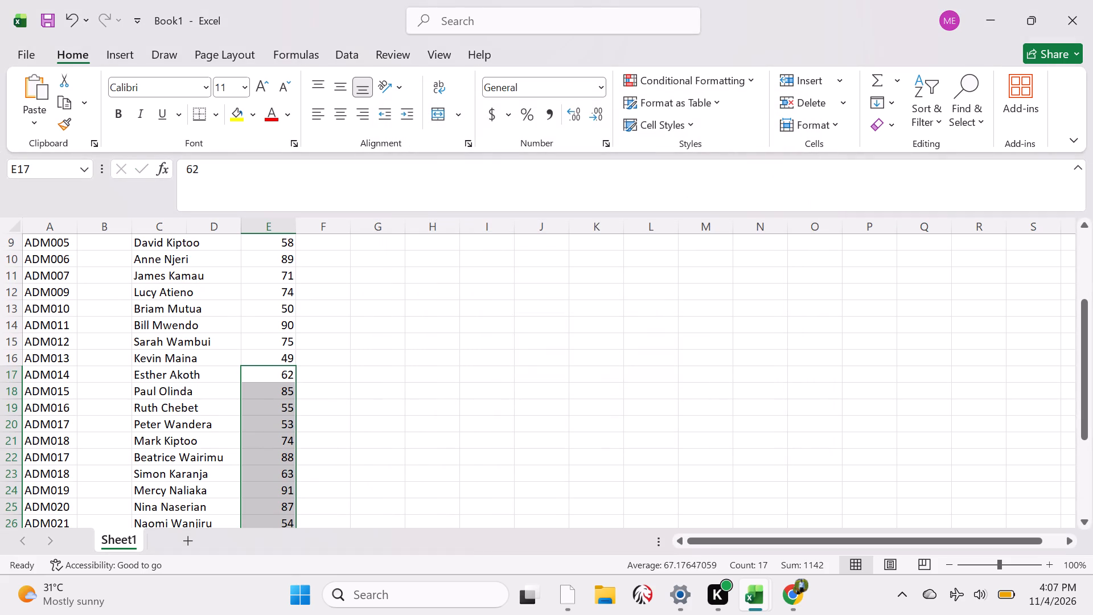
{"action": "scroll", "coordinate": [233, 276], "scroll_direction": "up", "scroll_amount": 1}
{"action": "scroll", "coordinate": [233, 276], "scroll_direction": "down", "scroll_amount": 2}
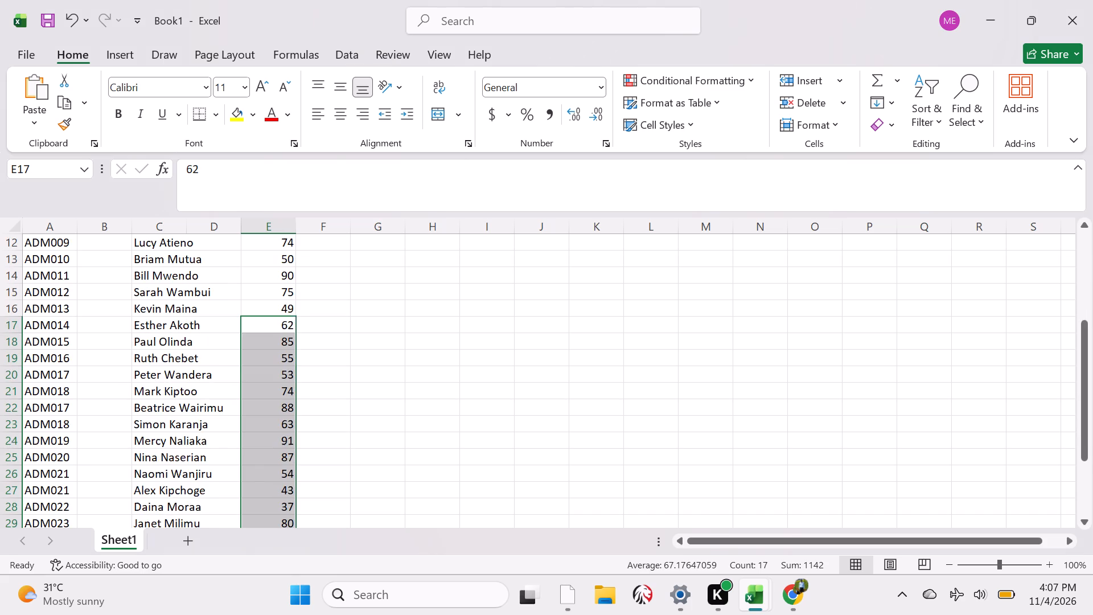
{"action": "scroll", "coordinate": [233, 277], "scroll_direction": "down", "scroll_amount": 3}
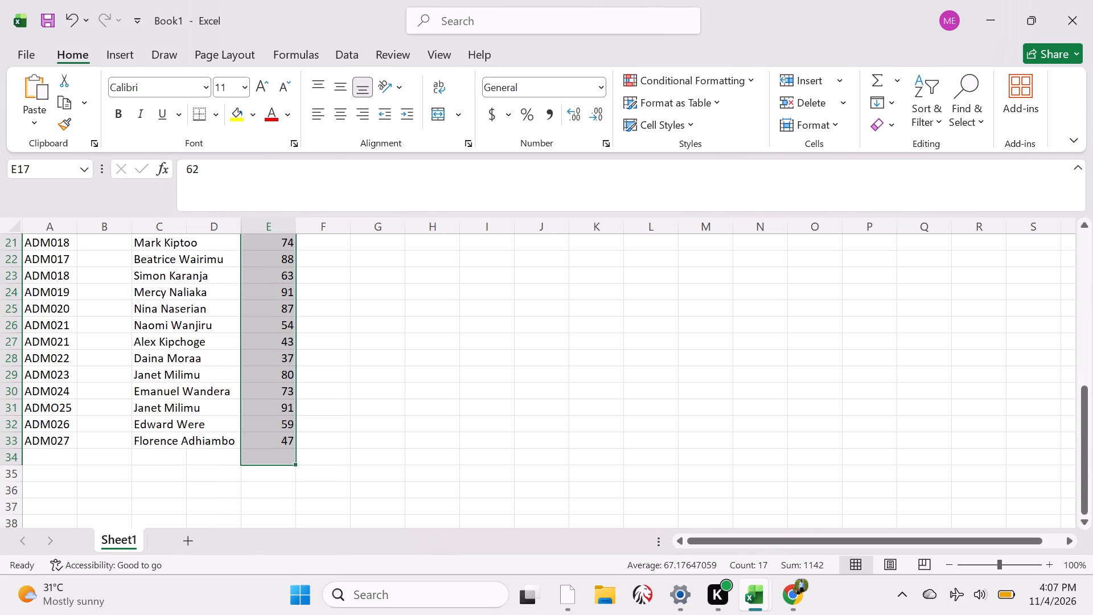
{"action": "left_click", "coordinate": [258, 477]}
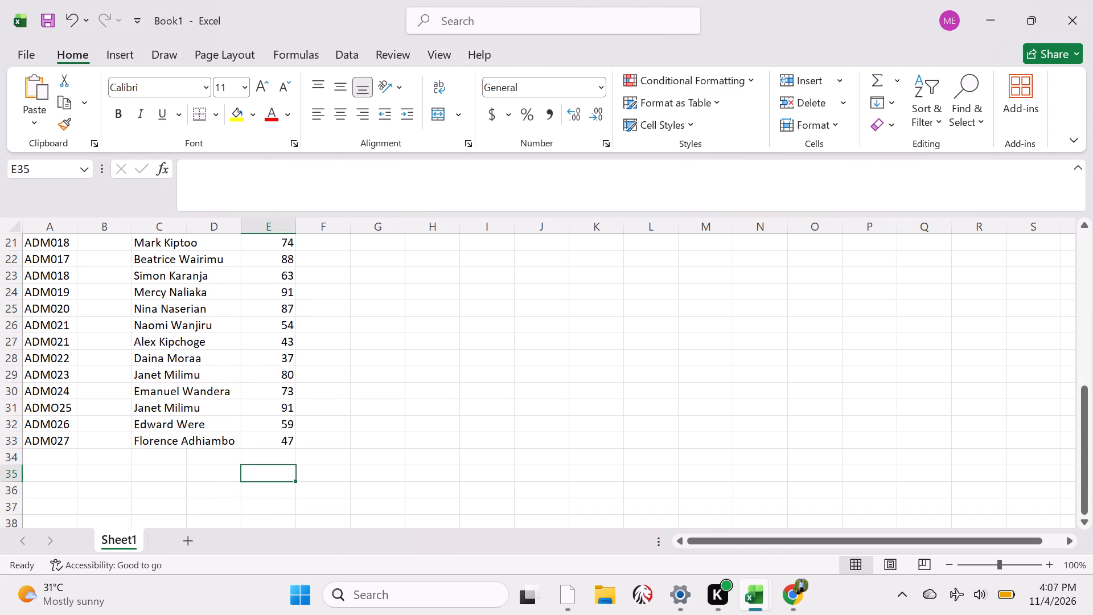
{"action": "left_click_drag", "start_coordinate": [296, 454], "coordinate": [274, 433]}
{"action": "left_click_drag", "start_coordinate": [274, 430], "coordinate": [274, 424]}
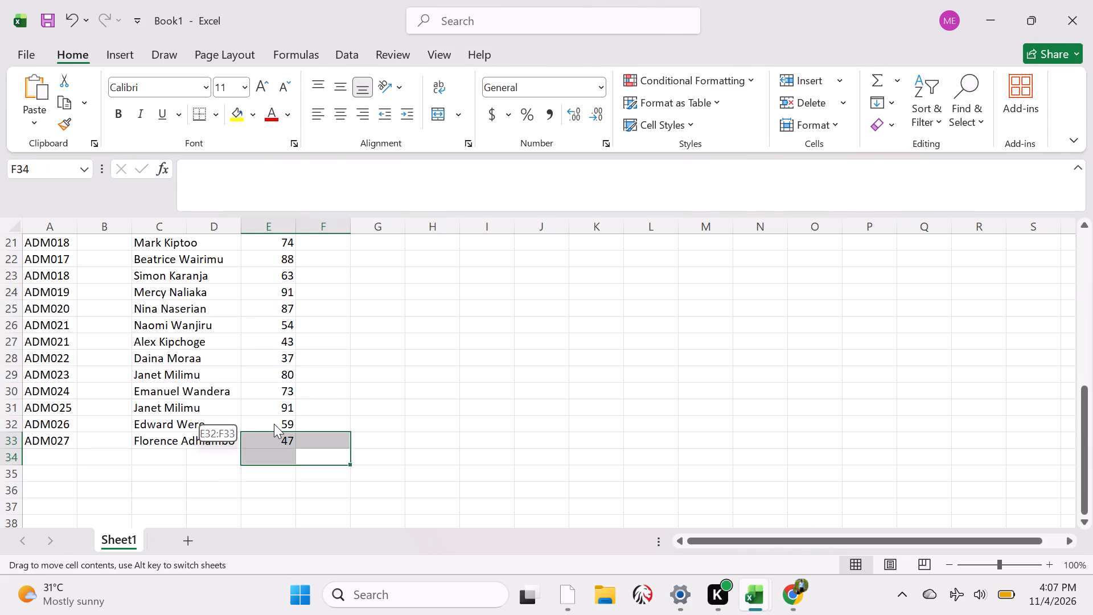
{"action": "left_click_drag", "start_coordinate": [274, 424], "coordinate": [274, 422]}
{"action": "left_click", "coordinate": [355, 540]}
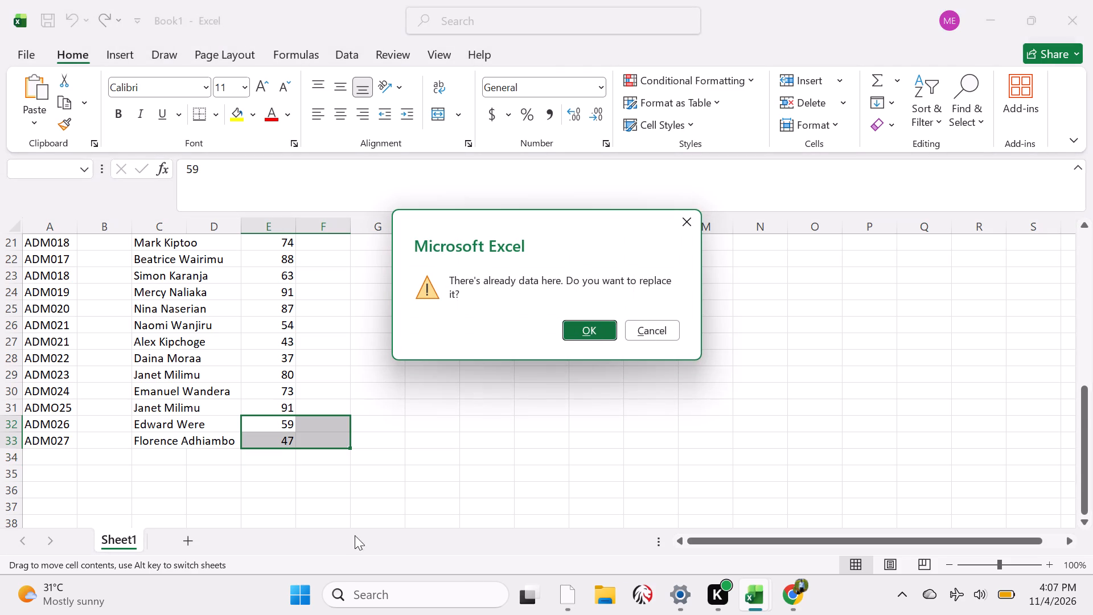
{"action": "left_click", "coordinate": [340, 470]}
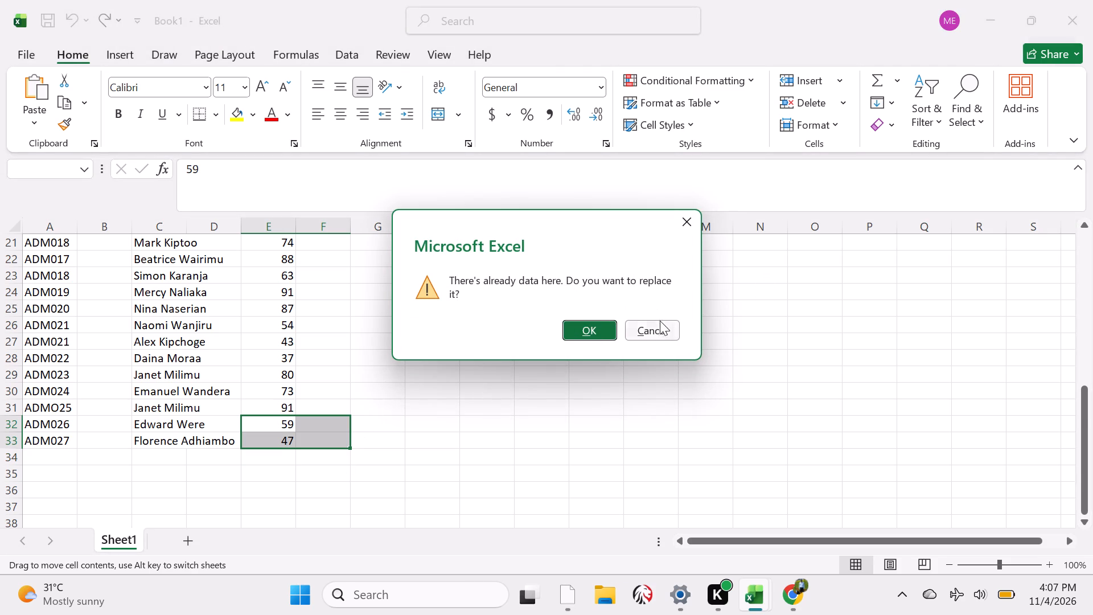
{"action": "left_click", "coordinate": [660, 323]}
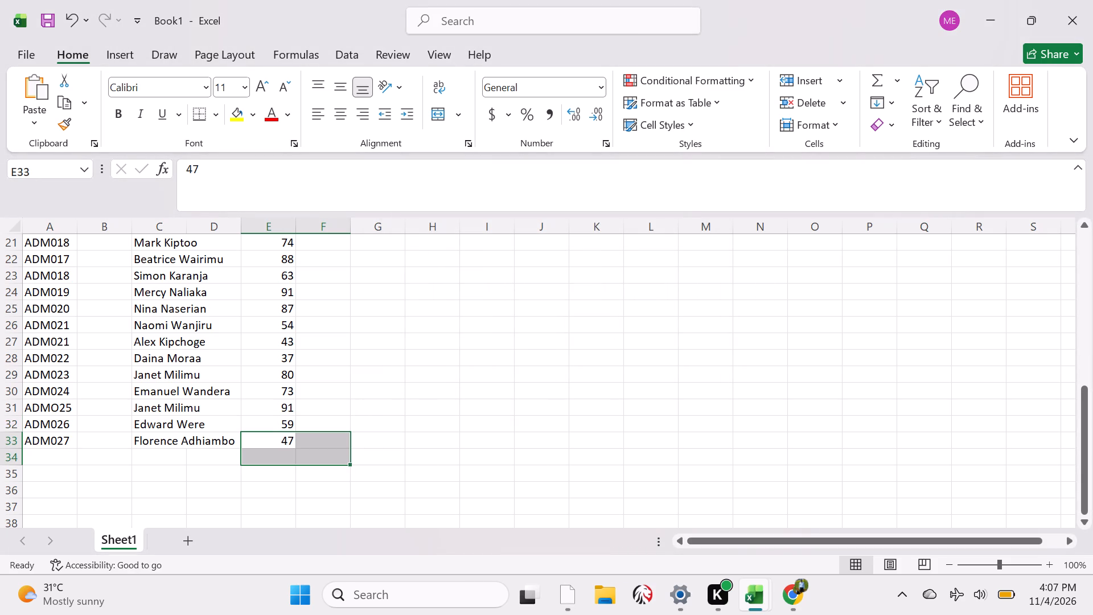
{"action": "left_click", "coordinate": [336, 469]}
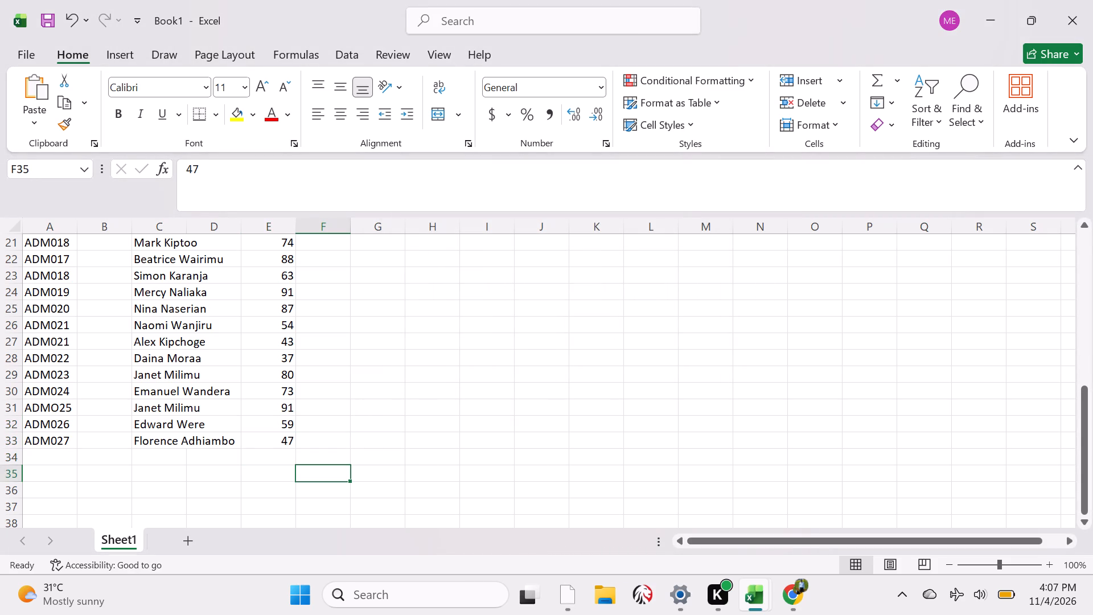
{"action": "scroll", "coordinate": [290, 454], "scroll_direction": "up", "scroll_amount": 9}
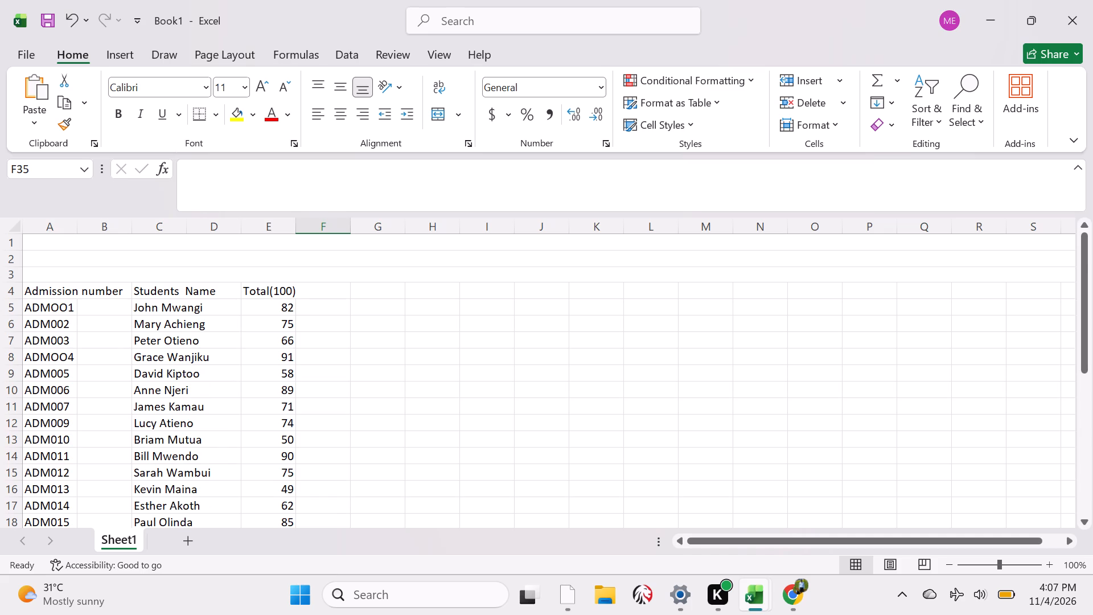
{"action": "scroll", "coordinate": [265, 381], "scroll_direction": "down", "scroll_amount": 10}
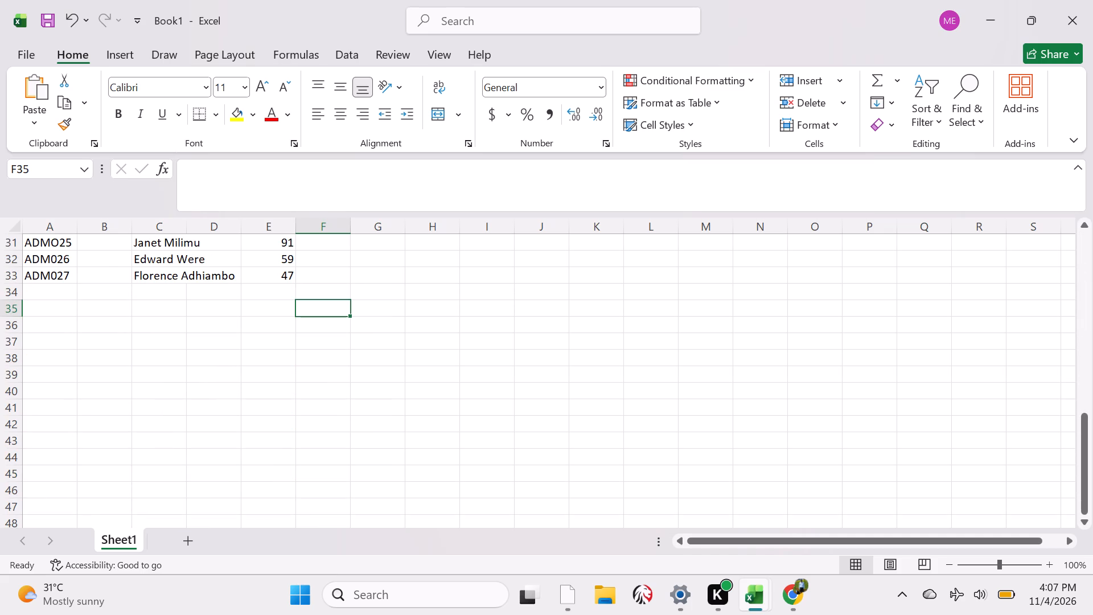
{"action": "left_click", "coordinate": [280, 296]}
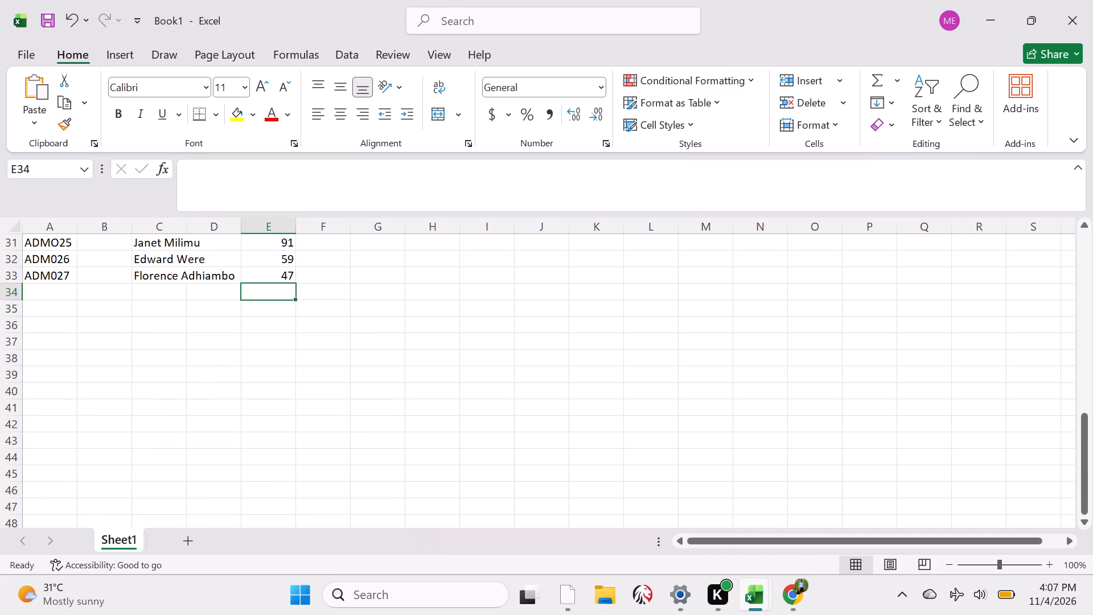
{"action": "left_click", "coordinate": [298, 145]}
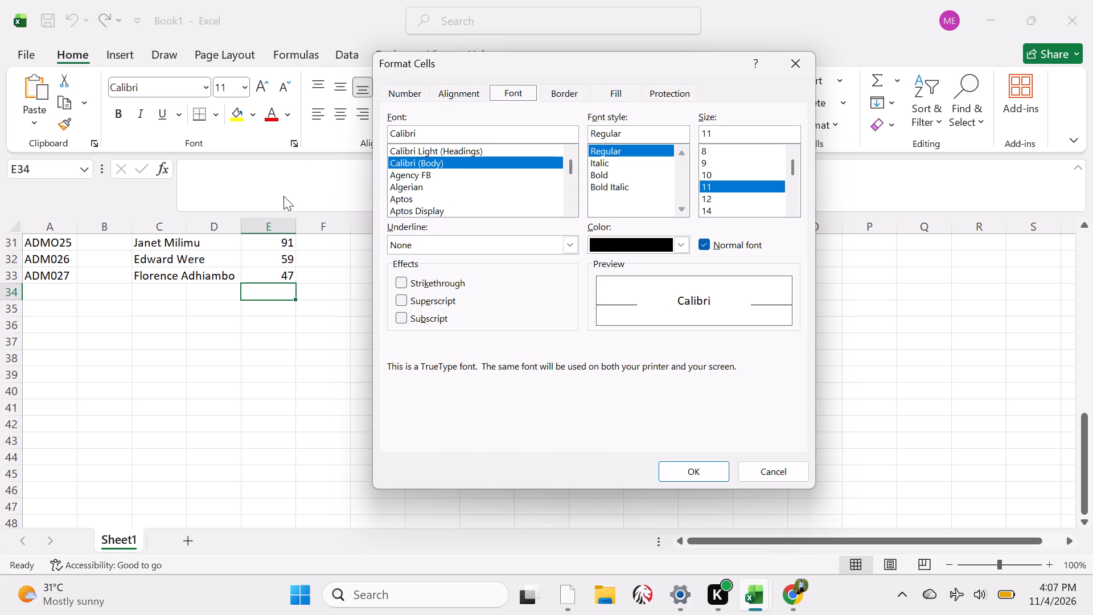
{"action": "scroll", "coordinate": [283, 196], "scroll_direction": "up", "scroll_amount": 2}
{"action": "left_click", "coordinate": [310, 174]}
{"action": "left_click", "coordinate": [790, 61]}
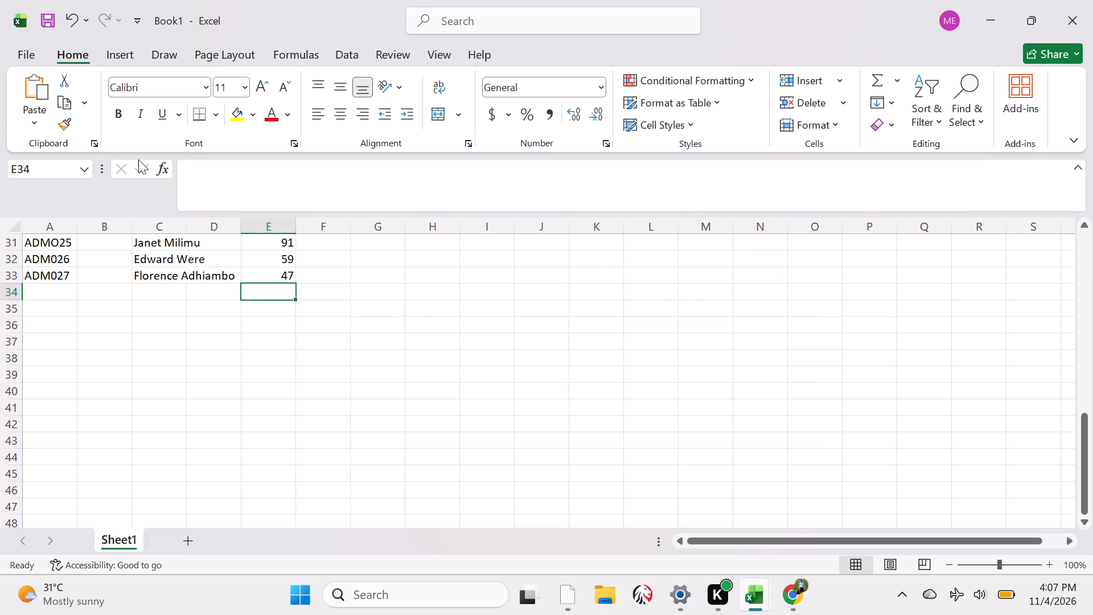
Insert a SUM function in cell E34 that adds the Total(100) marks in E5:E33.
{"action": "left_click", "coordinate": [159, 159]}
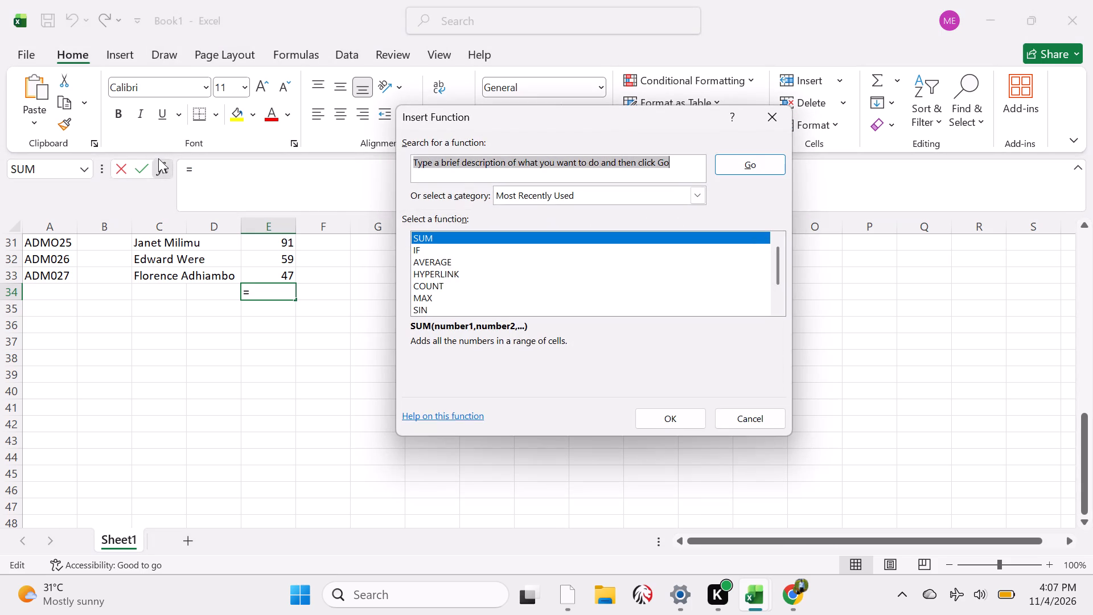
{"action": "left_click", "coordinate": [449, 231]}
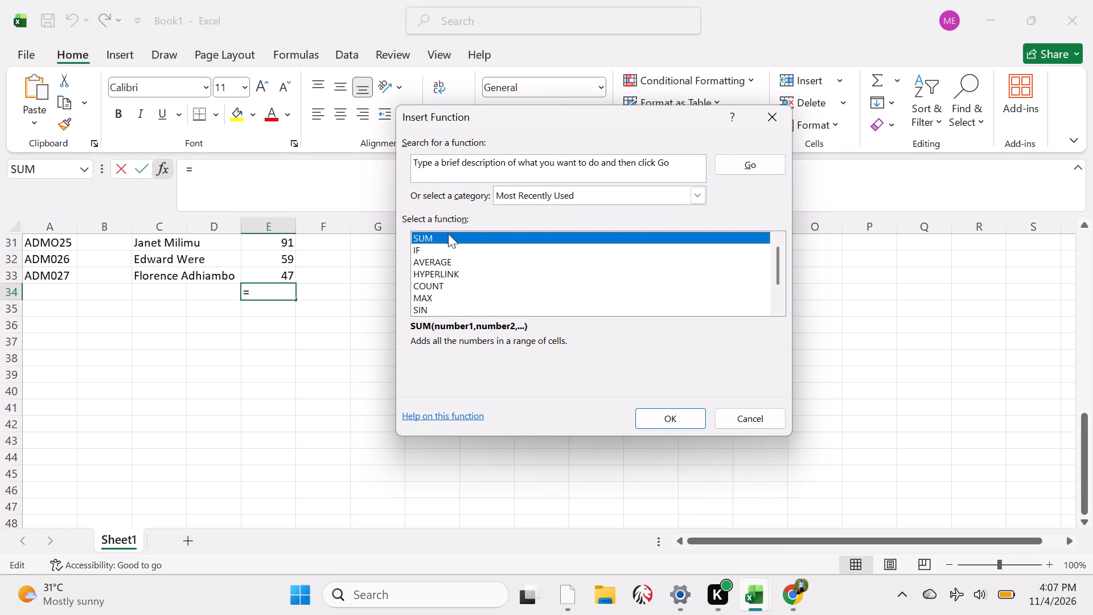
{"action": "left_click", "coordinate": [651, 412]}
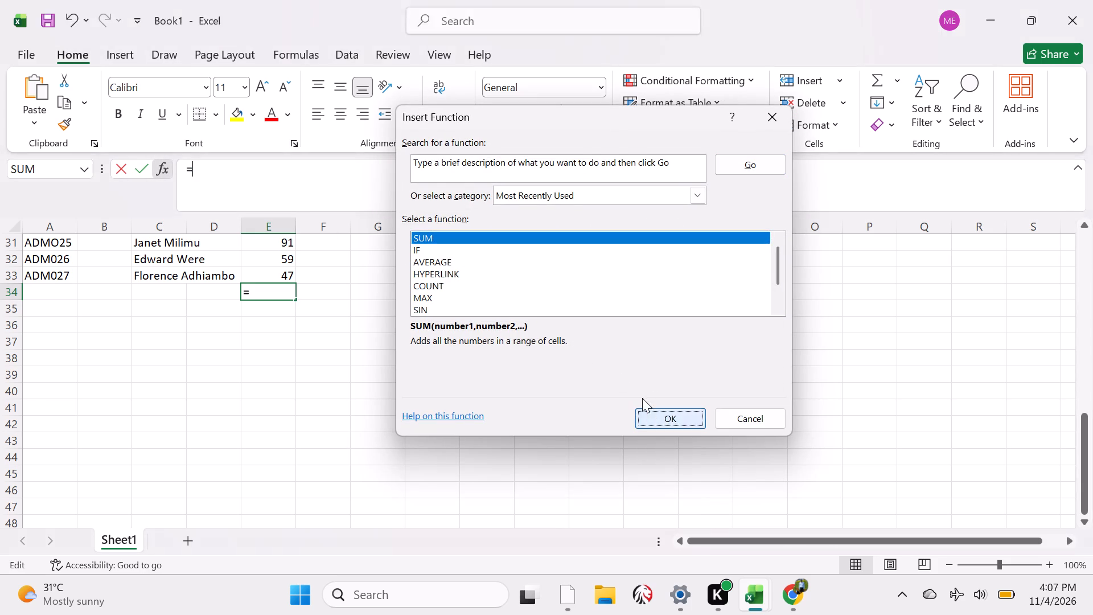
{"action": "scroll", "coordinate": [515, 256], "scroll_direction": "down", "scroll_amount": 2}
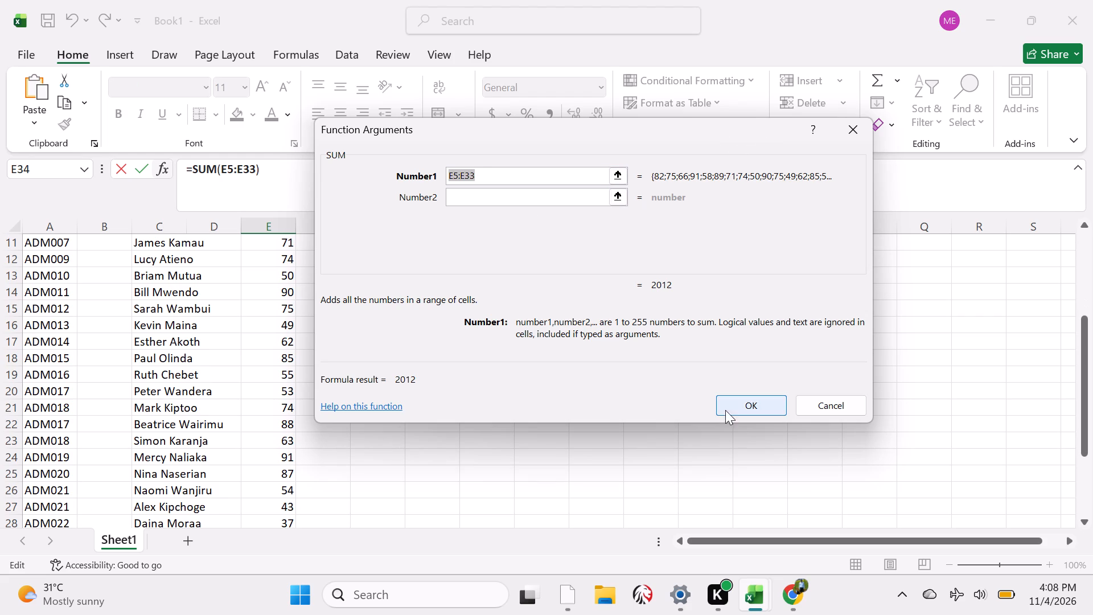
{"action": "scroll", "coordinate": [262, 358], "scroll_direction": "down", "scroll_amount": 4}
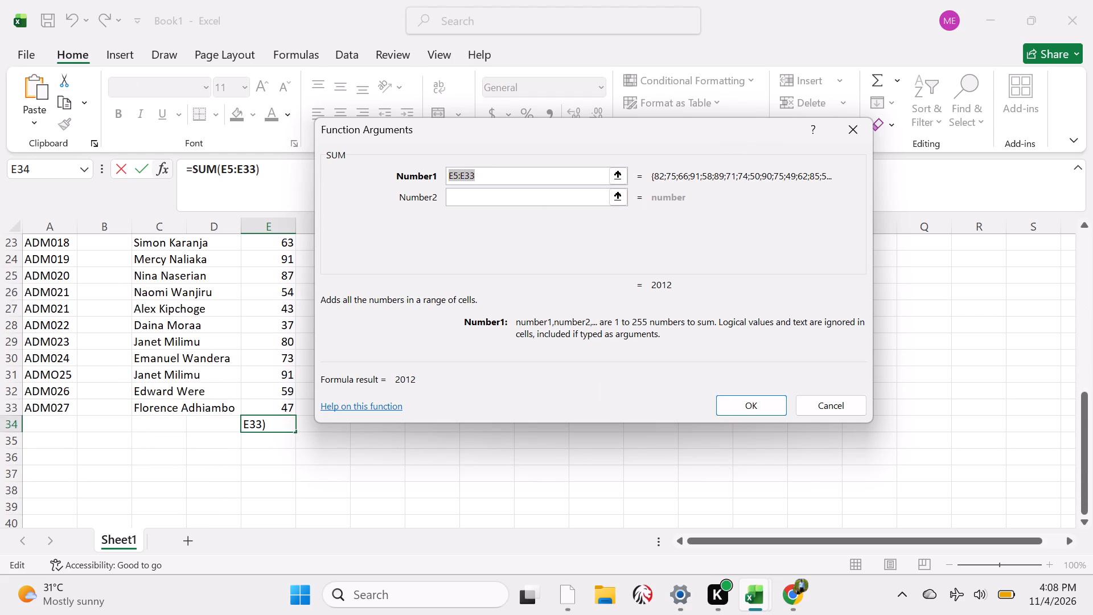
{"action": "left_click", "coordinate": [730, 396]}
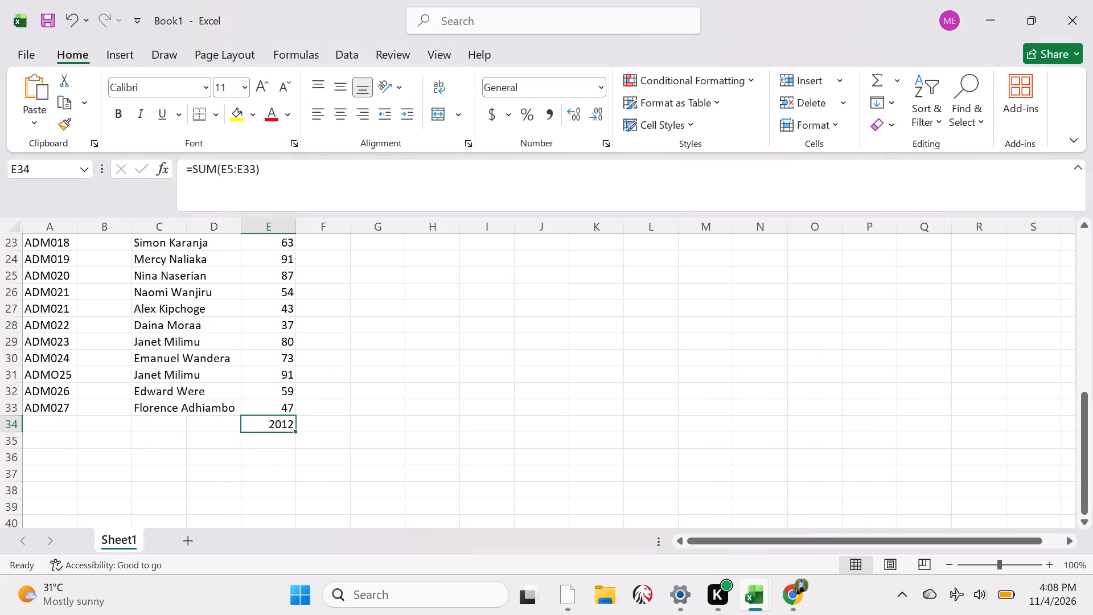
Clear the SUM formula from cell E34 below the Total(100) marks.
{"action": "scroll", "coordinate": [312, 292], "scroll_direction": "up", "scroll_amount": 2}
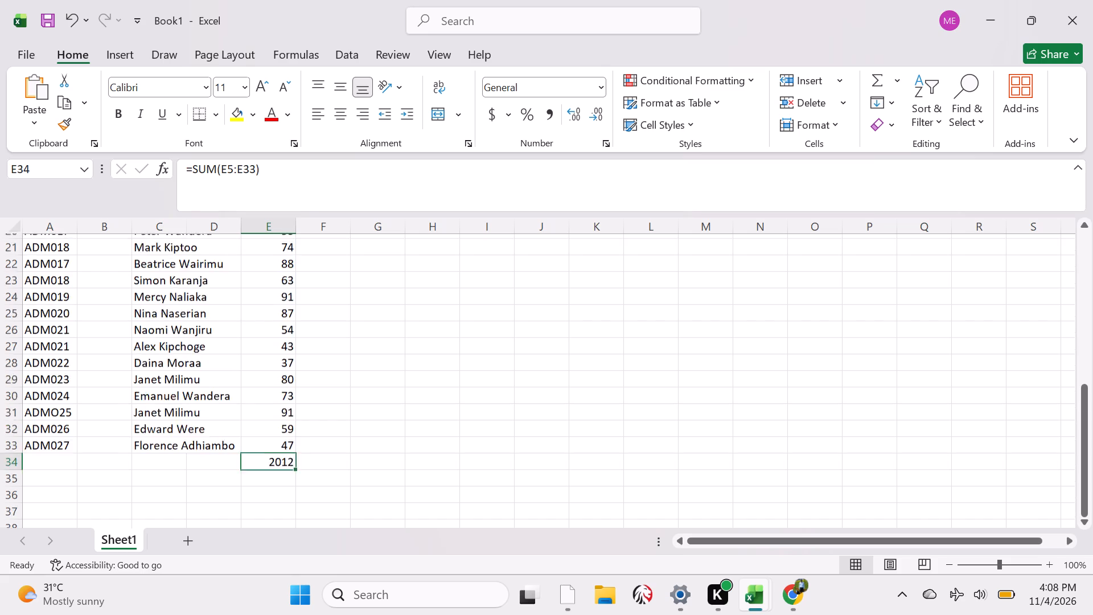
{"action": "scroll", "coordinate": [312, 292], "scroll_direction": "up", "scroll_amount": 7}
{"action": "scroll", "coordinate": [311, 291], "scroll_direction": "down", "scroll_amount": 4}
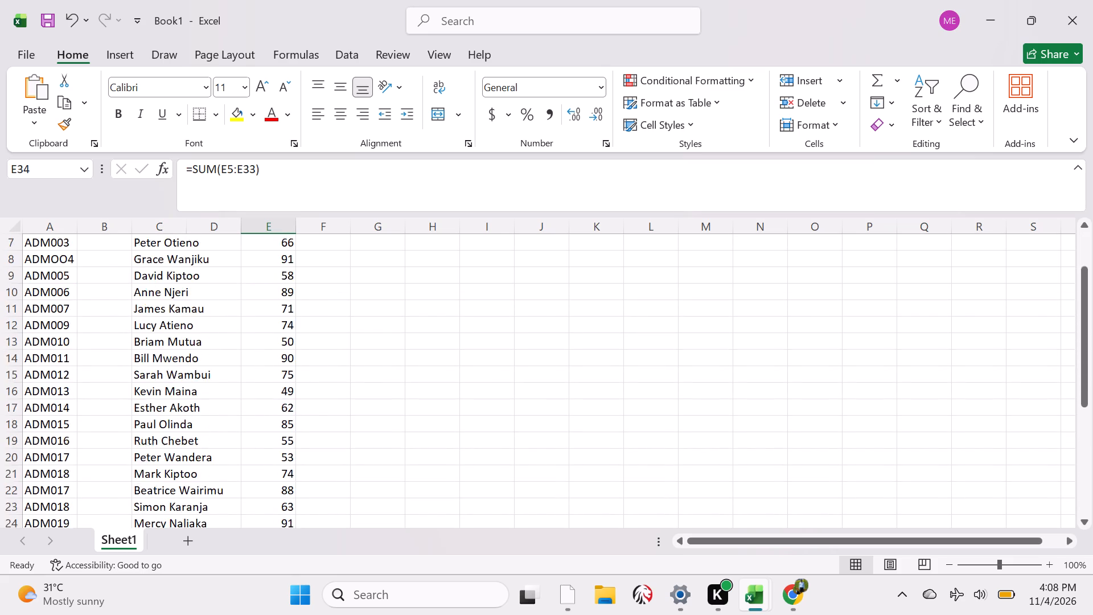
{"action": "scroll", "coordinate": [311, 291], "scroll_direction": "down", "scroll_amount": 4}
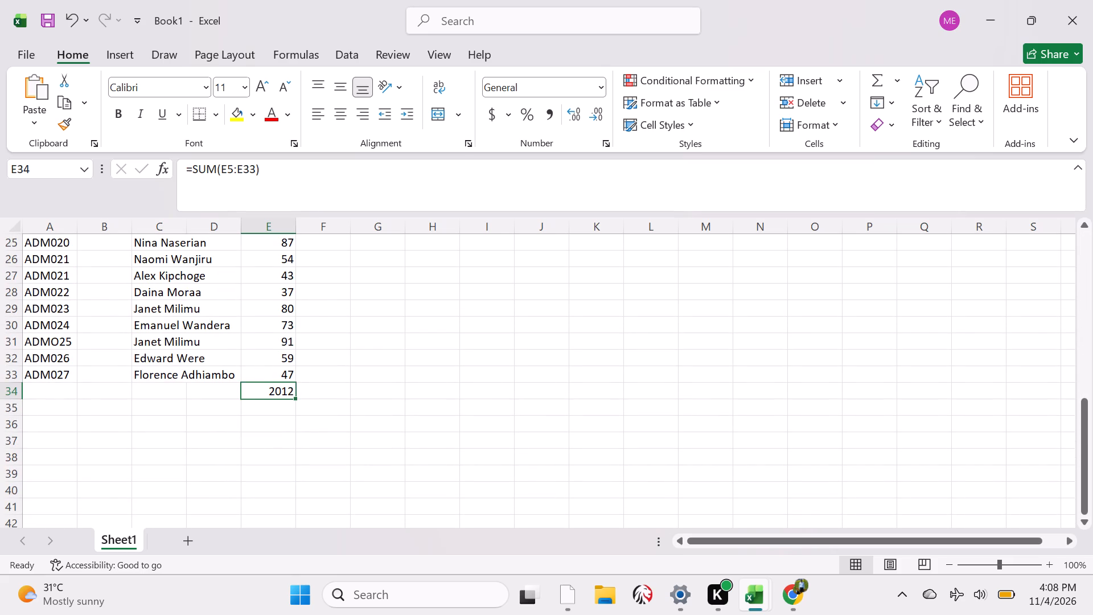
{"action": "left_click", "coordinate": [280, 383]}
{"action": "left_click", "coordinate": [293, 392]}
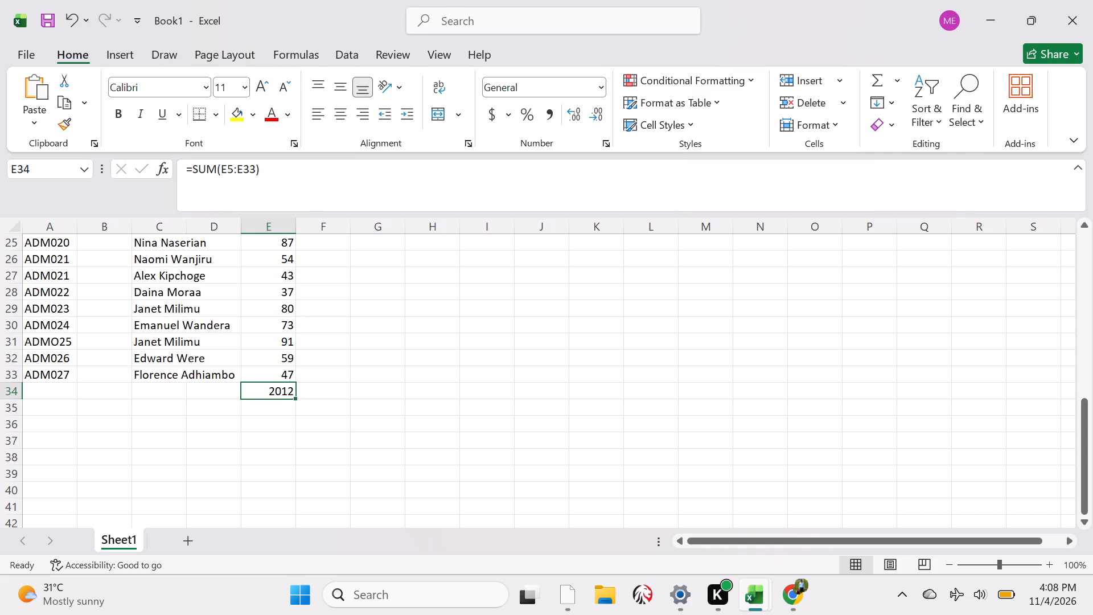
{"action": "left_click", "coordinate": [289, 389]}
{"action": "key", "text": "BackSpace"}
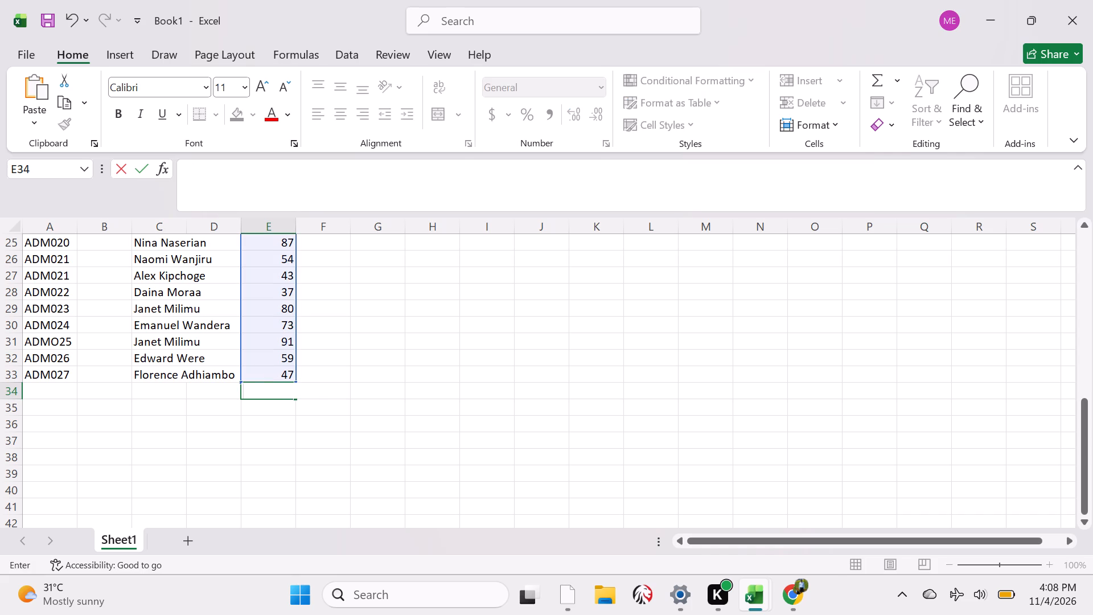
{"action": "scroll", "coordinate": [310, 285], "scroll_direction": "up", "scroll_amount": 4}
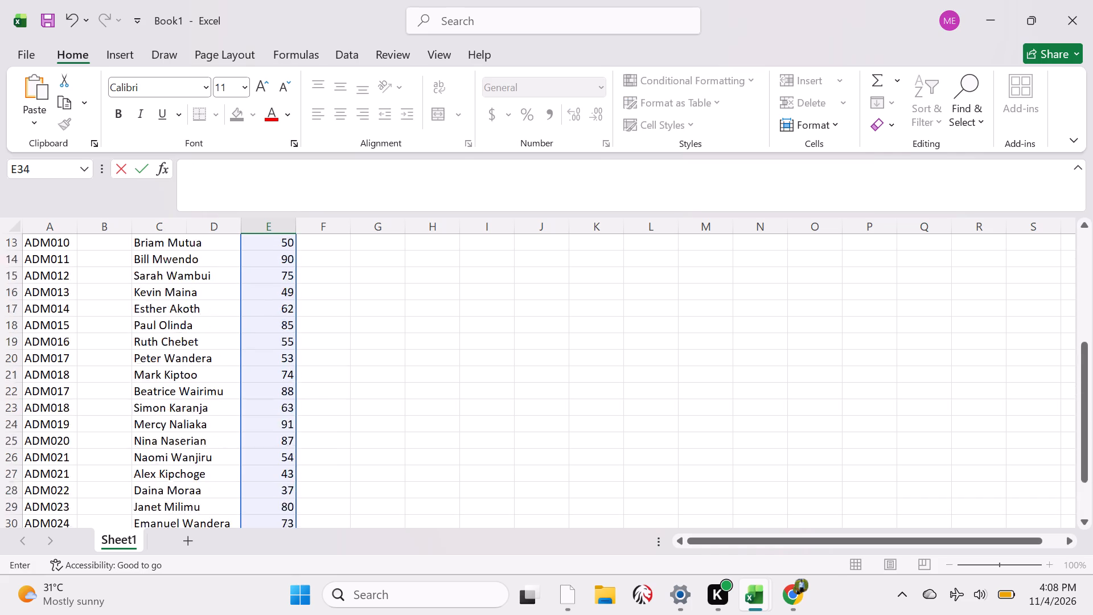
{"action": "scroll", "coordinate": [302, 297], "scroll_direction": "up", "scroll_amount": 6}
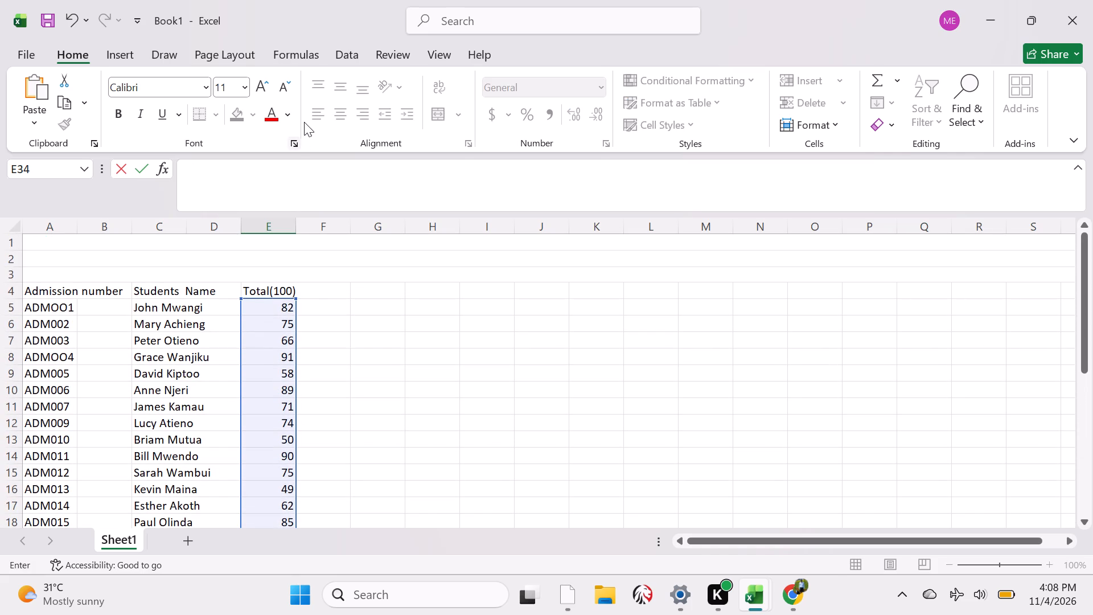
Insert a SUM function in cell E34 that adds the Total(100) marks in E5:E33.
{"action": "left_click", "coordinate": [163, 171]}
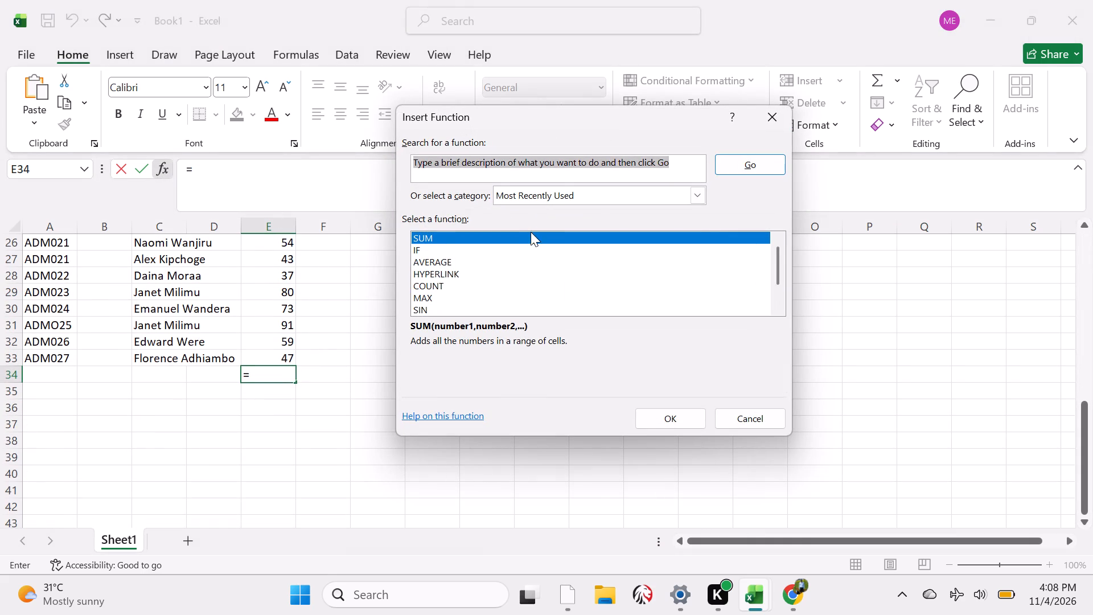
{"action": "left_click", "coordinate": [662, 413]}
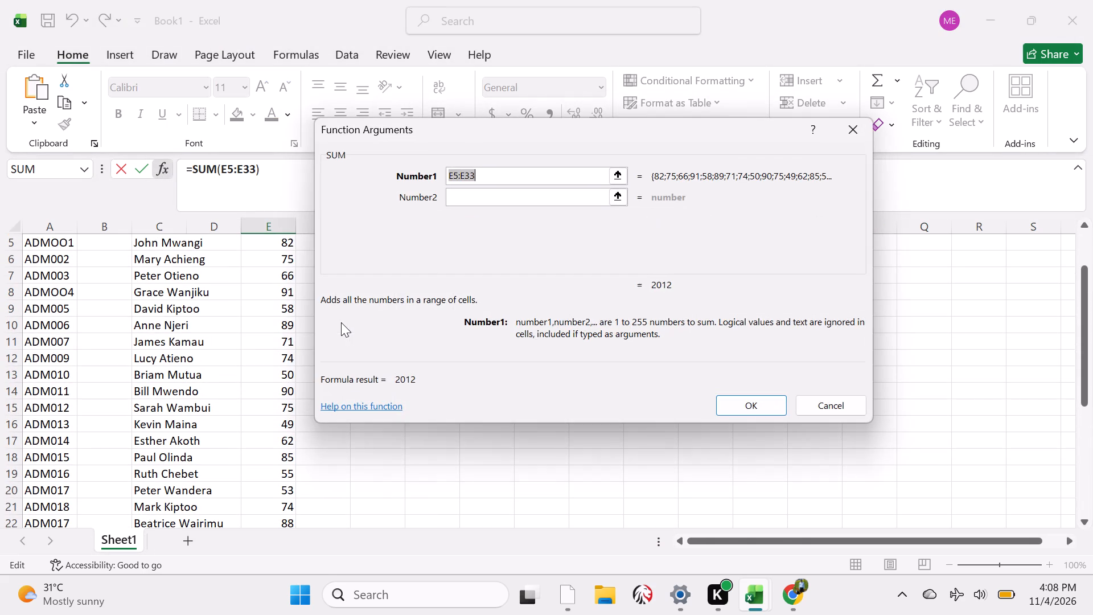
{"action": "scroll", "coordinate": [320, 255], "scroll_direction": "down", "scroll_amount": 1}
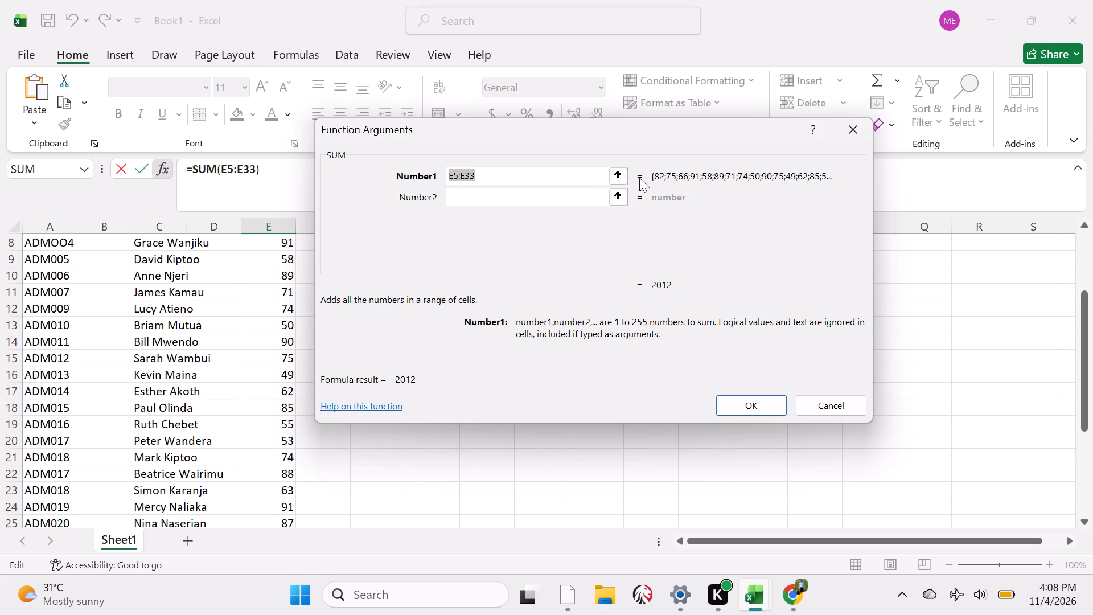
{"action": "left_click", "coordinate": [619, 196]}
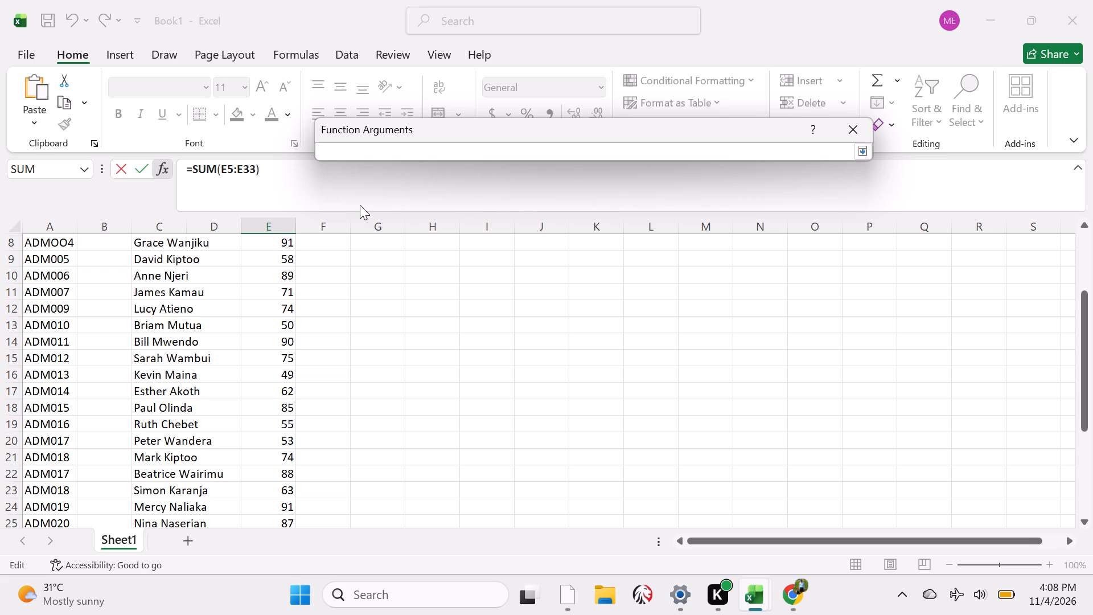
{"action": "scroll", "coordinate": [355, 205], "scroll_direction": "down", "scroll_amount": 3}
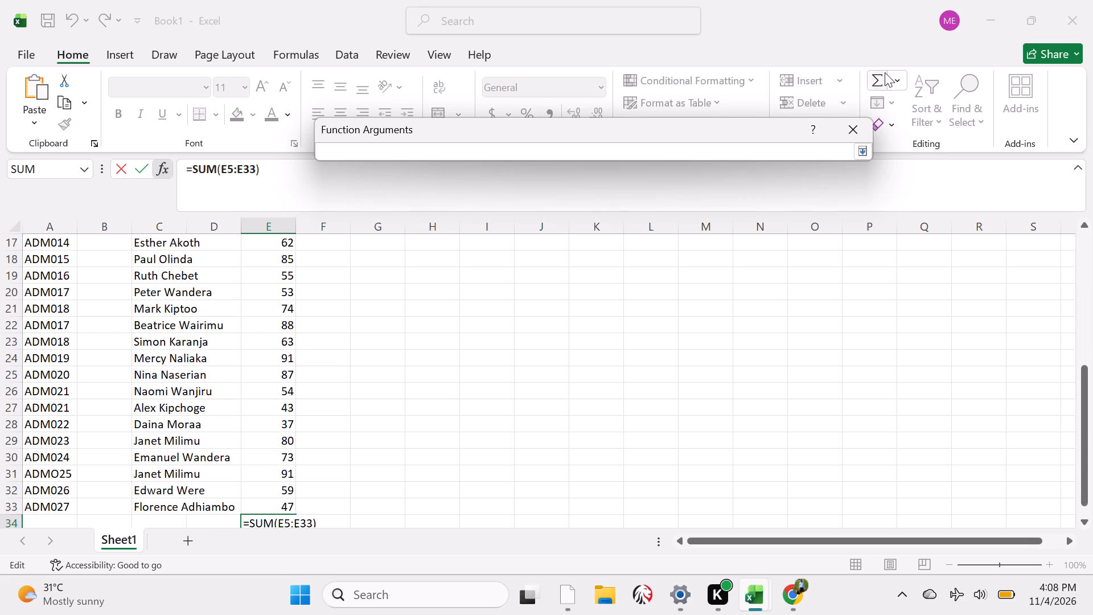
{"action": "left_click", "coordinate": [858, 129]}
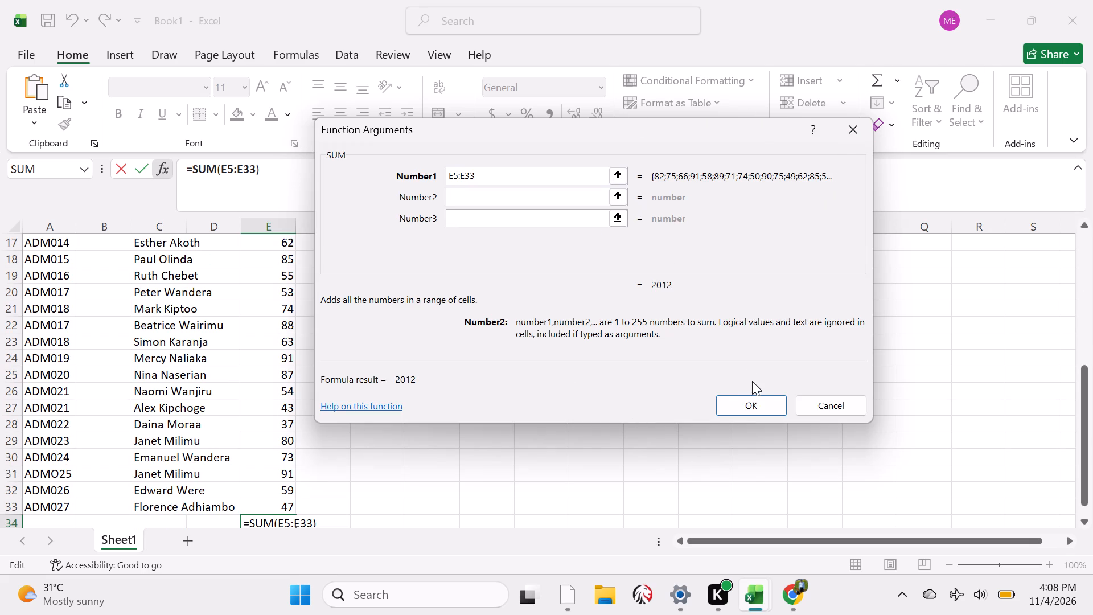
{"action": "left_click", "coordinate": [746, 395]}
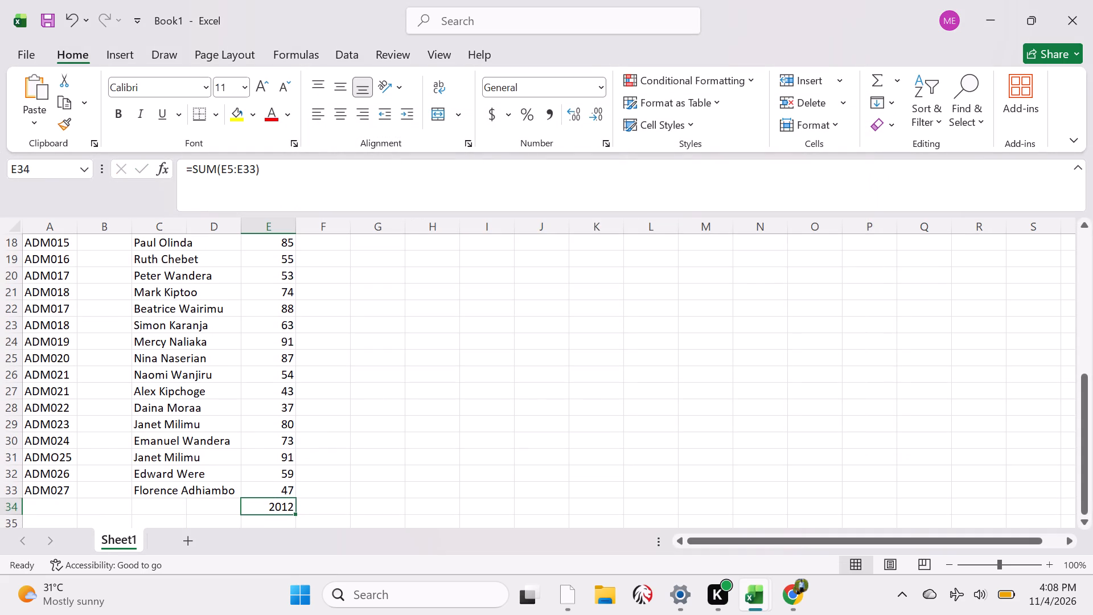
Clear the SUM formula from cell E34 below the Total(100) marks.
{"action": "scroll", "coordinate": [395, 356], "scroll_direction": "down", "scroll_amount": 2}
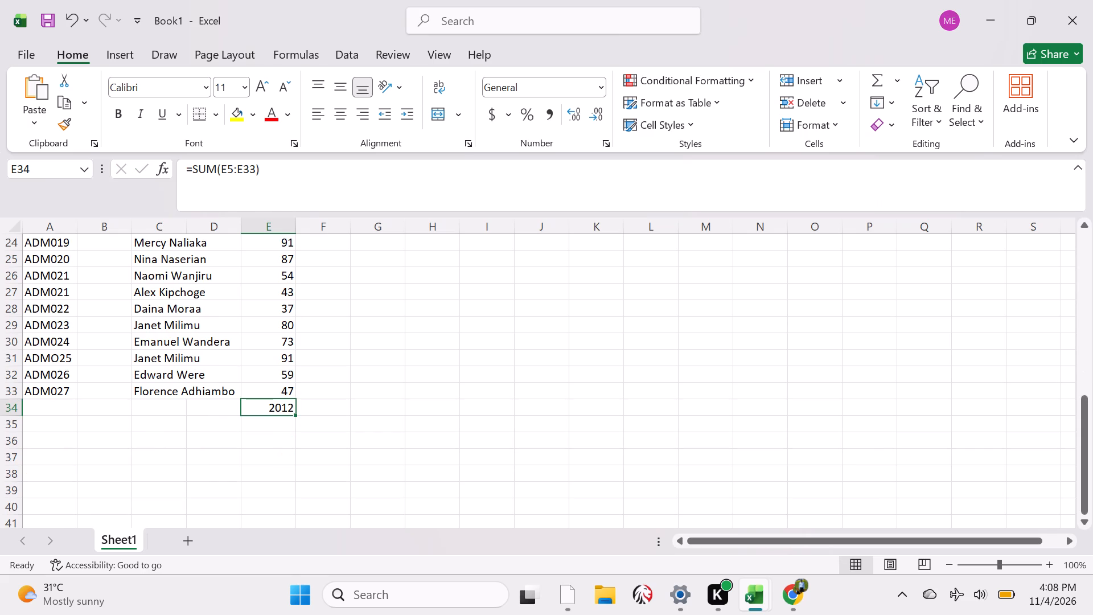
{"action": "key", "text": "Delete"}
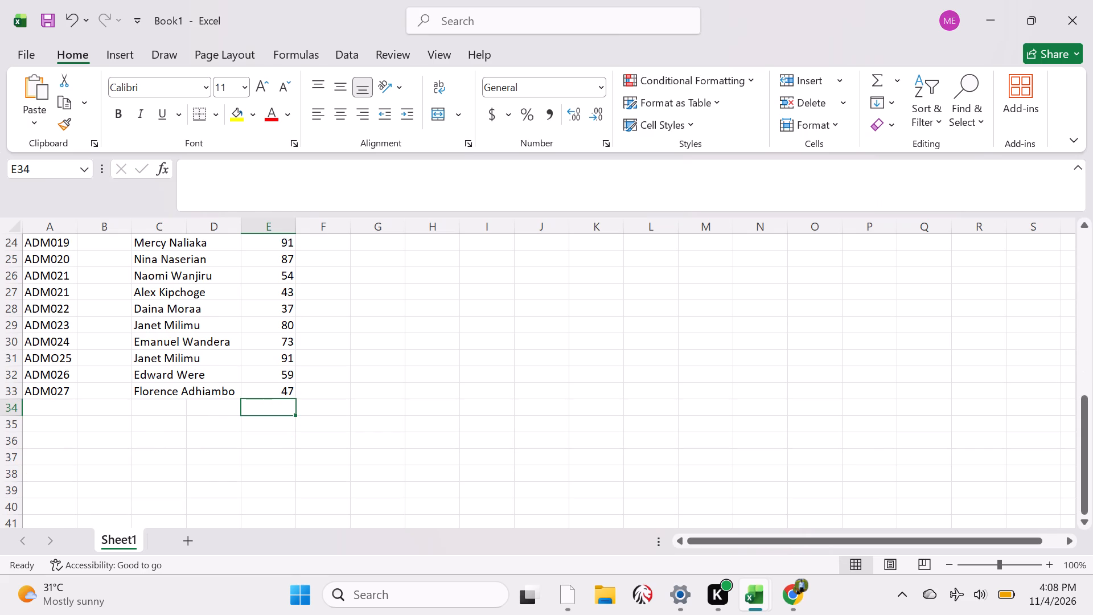
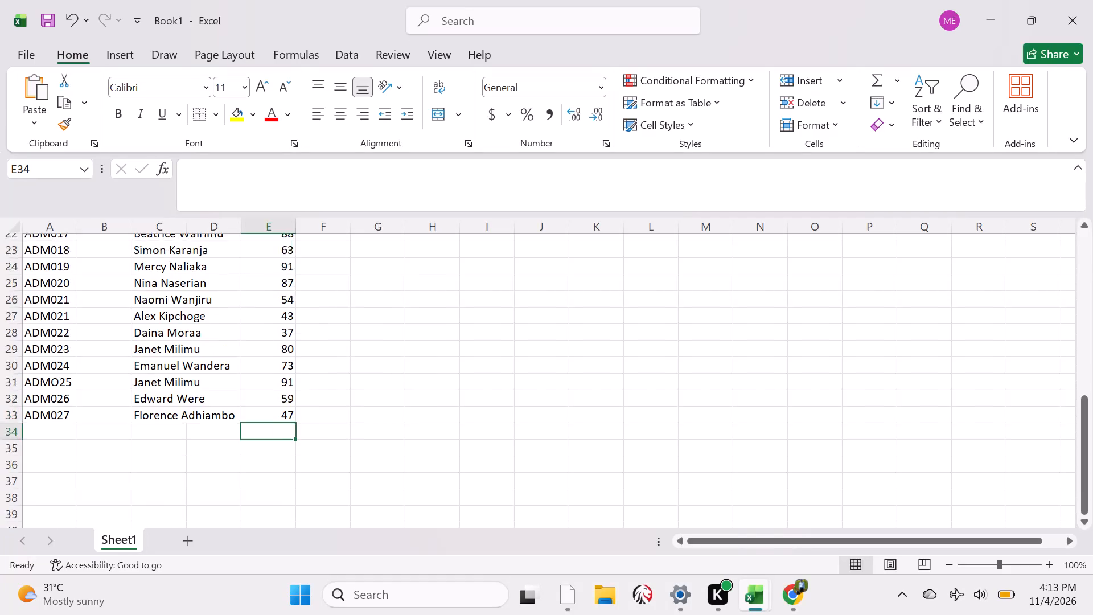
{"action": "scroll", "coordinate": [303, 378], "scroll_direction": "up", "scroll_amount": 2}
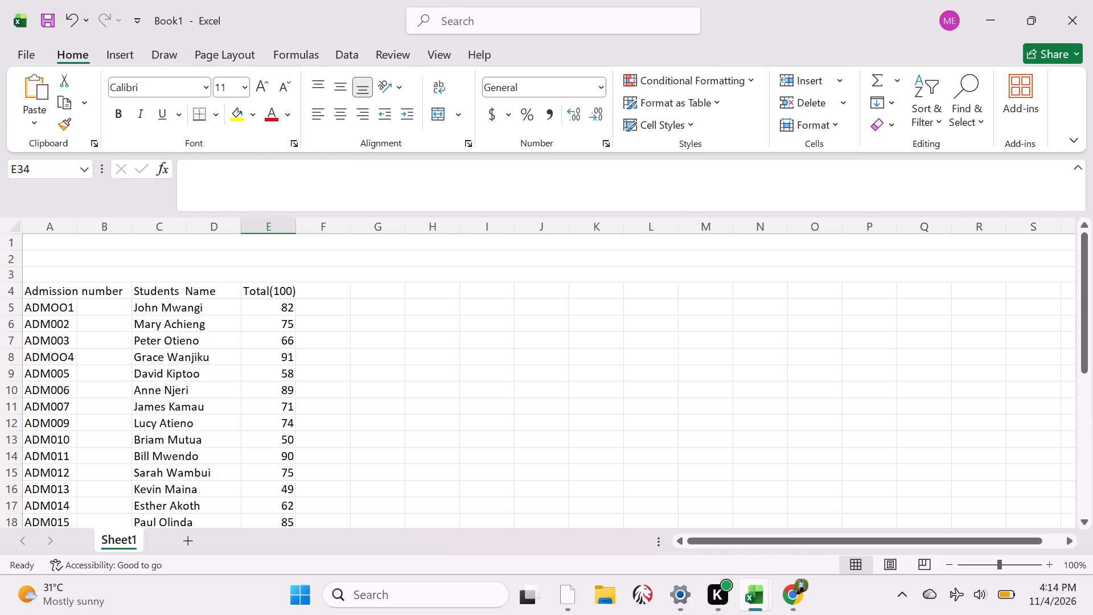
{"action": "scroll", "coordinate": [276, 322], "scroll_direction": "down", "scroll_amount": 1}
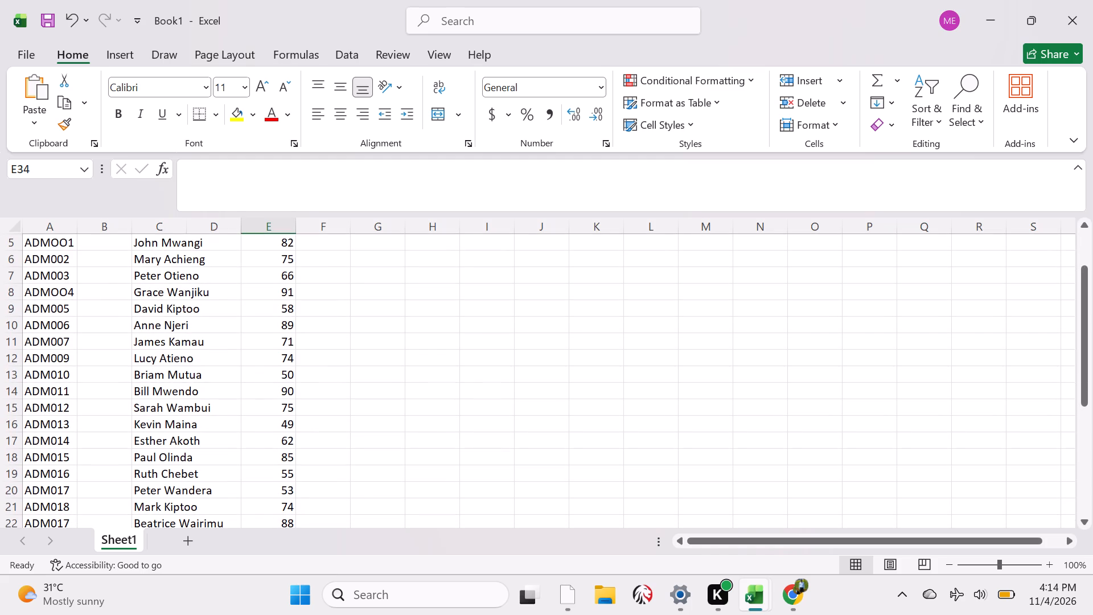
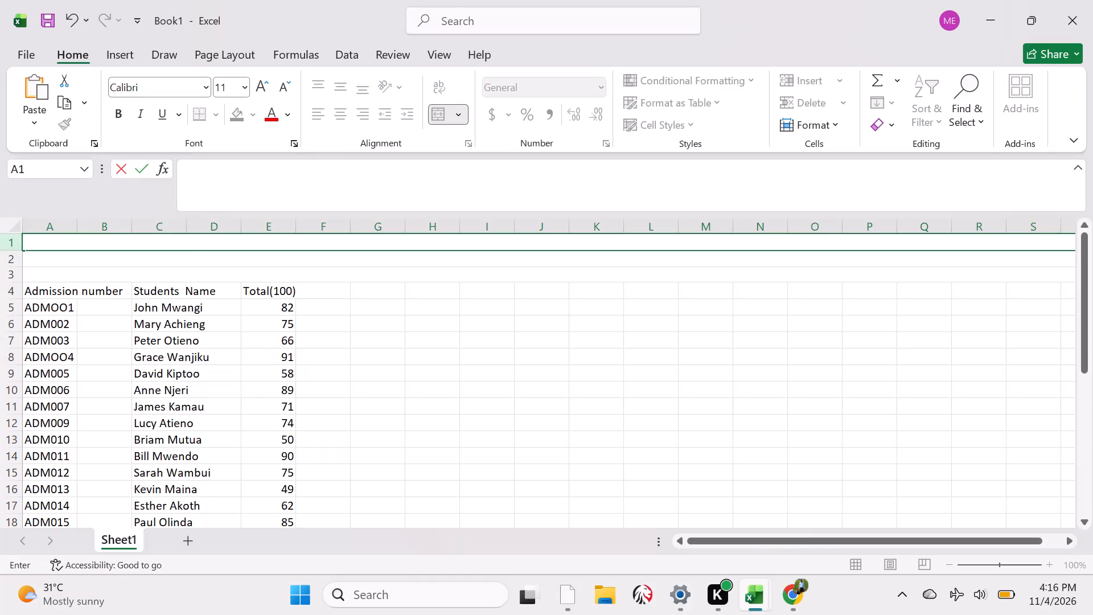
Enter a sheet title in the merged cell of row 1, starting with "DEITY ACADEMY END OF TERM THREE PERFO".
{"action": "type", "text": "DE"}
{"action": "type", "text": "ITY"}
{"action": "key", "text": "space"}
{"action": "type", "text": "ACADEMY"}
{"action": "key", "text": "space"}
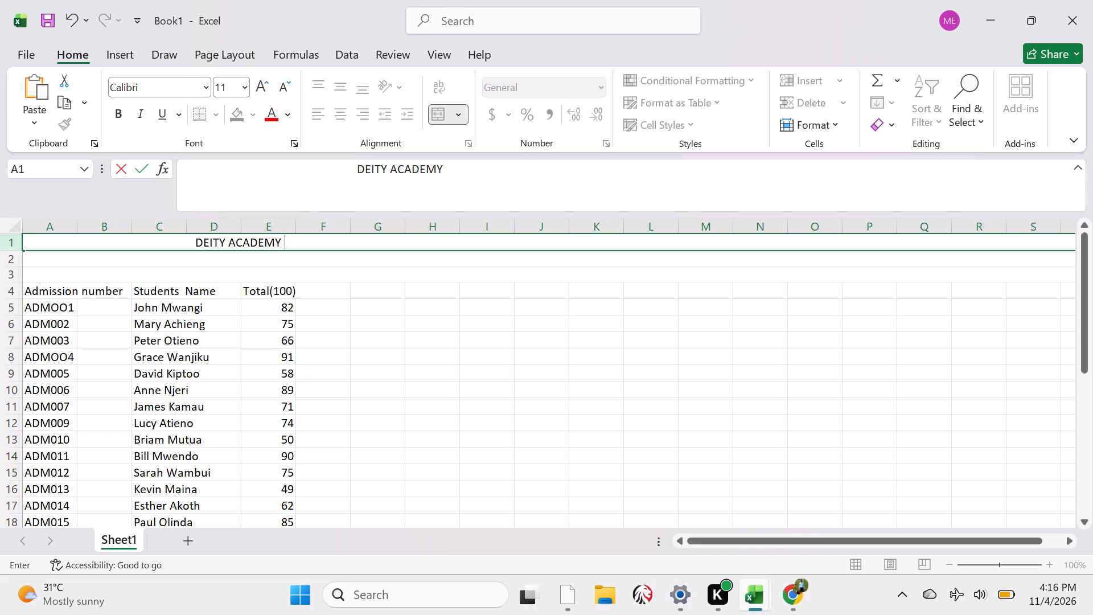
{"action": "type", "text": "END OF TER"}
{"action": "type", "text": "M"}
{"action": "key", "text": "space"}
{"action": "type", "text": "THREE"}
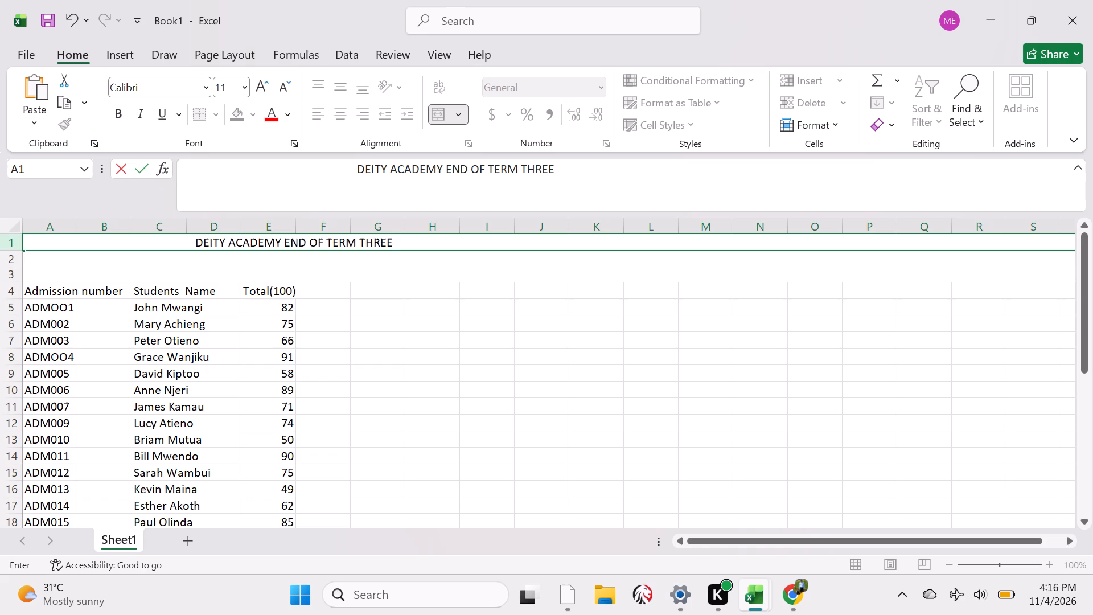
{"action": "key", "text": "space"}
{"action": "key", "text": "space"}
{"action": "type", "text": "PERFO"}
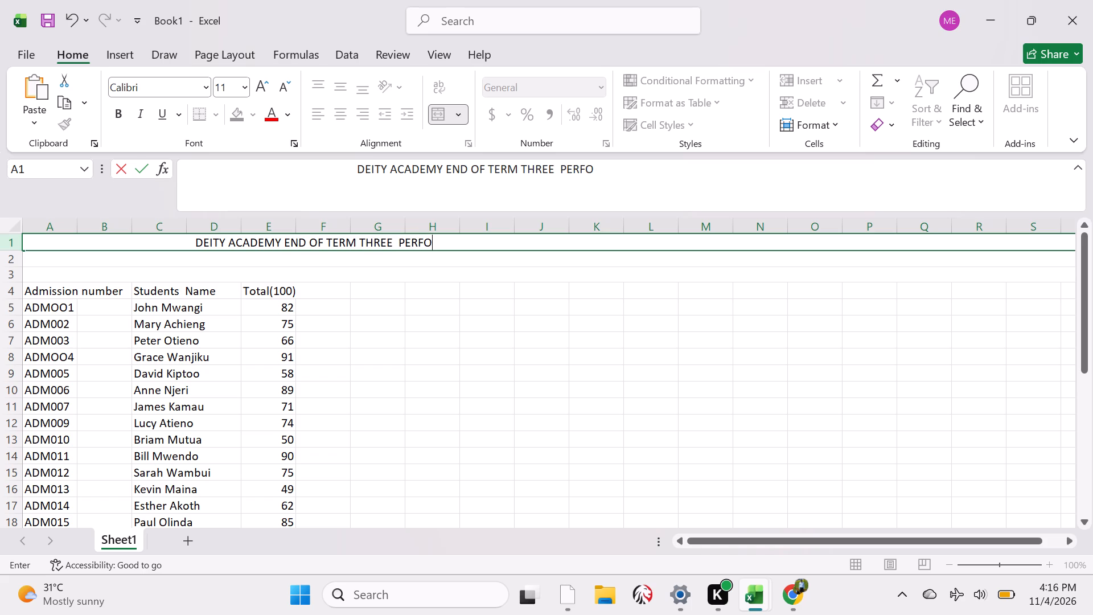
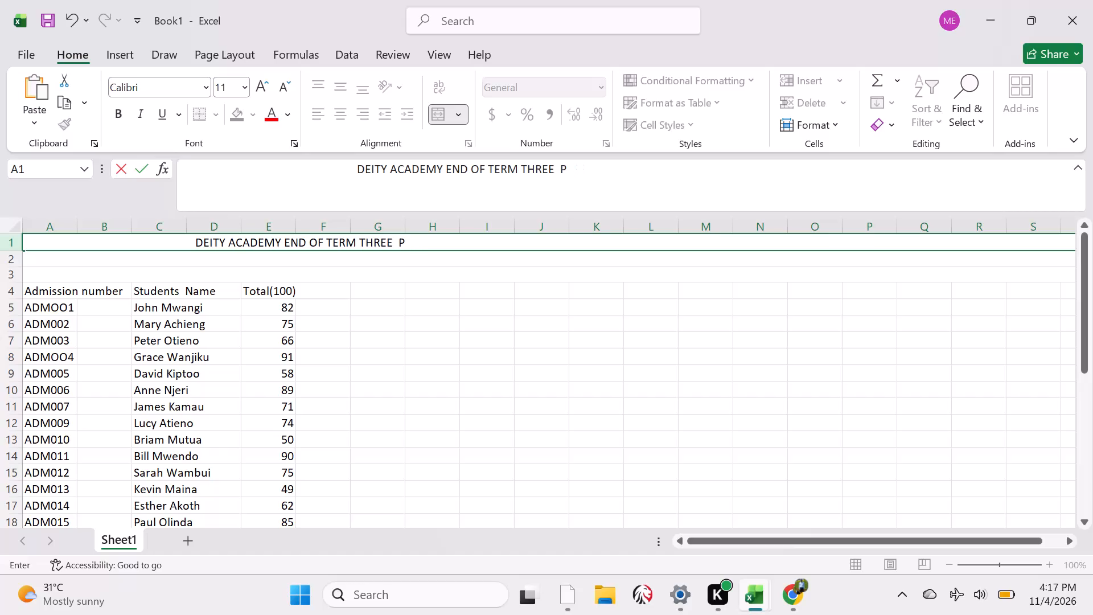
Finish the row 1 title so that it reads "DEITY ACADEMY END OF TERM THREE RESULTS".
{"action": "key", "text": "BackSpace"}
{"action": "type", "text": "RESULTS"}
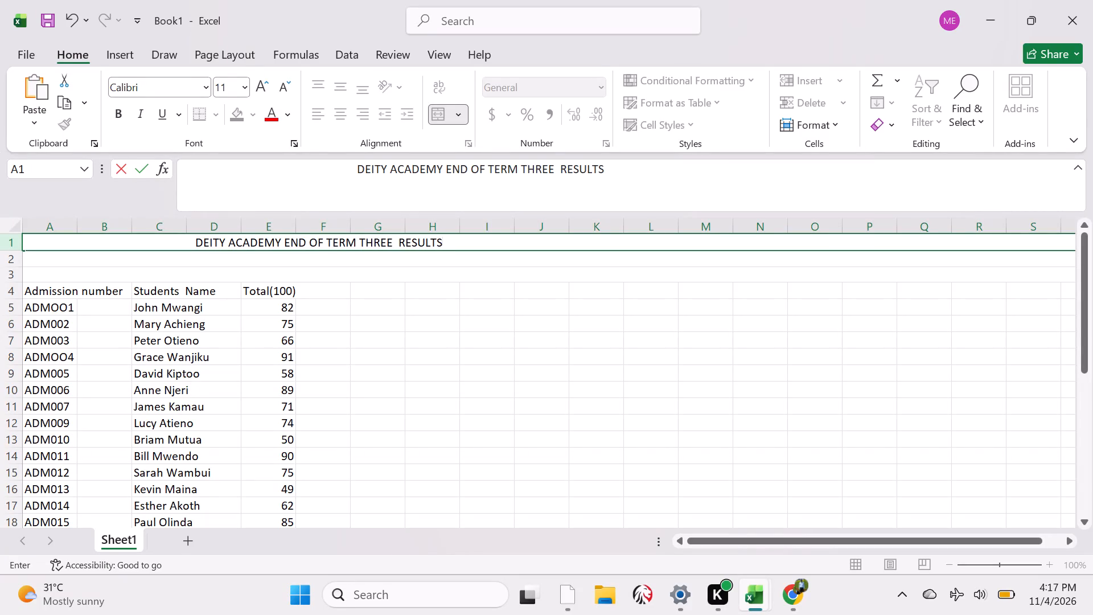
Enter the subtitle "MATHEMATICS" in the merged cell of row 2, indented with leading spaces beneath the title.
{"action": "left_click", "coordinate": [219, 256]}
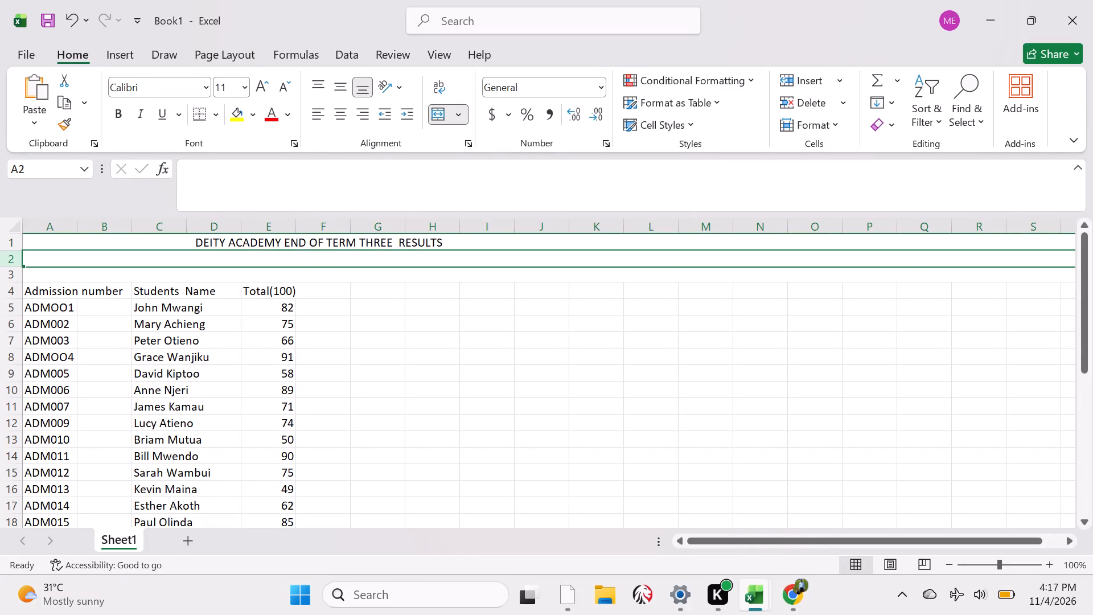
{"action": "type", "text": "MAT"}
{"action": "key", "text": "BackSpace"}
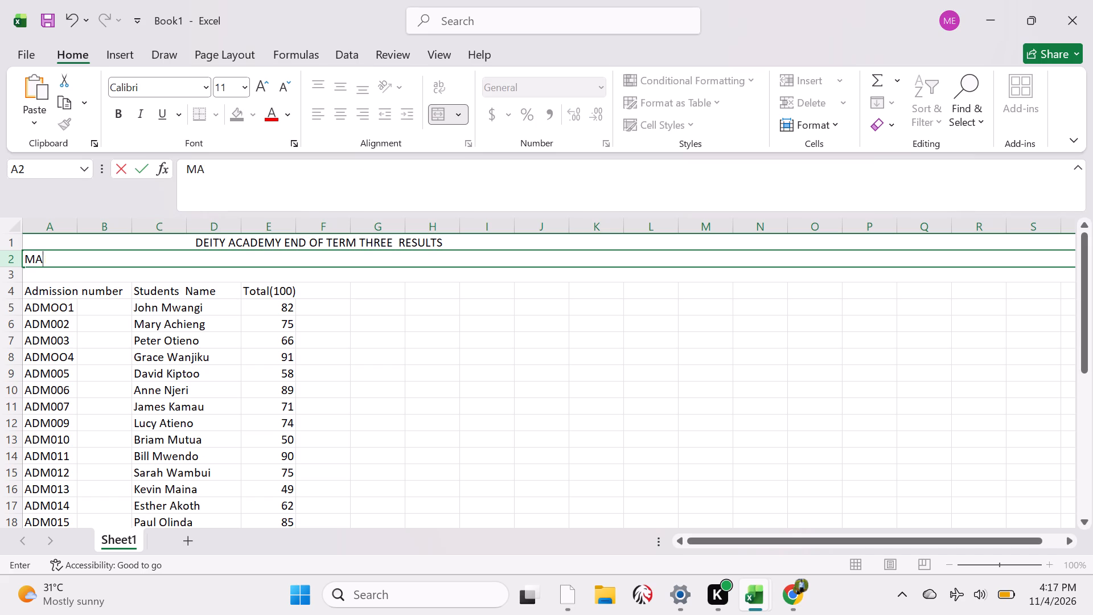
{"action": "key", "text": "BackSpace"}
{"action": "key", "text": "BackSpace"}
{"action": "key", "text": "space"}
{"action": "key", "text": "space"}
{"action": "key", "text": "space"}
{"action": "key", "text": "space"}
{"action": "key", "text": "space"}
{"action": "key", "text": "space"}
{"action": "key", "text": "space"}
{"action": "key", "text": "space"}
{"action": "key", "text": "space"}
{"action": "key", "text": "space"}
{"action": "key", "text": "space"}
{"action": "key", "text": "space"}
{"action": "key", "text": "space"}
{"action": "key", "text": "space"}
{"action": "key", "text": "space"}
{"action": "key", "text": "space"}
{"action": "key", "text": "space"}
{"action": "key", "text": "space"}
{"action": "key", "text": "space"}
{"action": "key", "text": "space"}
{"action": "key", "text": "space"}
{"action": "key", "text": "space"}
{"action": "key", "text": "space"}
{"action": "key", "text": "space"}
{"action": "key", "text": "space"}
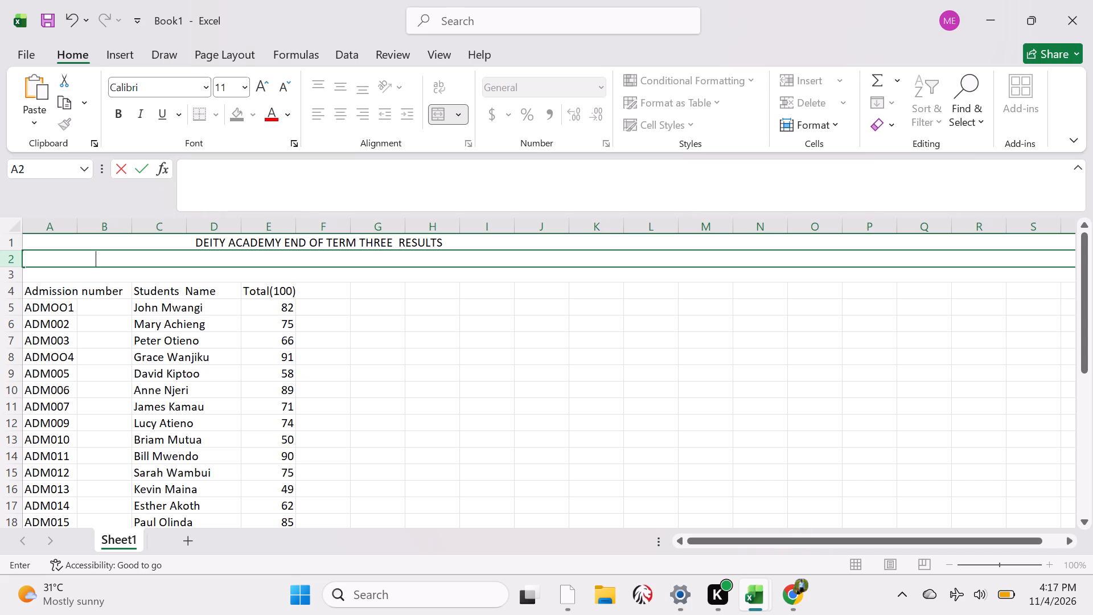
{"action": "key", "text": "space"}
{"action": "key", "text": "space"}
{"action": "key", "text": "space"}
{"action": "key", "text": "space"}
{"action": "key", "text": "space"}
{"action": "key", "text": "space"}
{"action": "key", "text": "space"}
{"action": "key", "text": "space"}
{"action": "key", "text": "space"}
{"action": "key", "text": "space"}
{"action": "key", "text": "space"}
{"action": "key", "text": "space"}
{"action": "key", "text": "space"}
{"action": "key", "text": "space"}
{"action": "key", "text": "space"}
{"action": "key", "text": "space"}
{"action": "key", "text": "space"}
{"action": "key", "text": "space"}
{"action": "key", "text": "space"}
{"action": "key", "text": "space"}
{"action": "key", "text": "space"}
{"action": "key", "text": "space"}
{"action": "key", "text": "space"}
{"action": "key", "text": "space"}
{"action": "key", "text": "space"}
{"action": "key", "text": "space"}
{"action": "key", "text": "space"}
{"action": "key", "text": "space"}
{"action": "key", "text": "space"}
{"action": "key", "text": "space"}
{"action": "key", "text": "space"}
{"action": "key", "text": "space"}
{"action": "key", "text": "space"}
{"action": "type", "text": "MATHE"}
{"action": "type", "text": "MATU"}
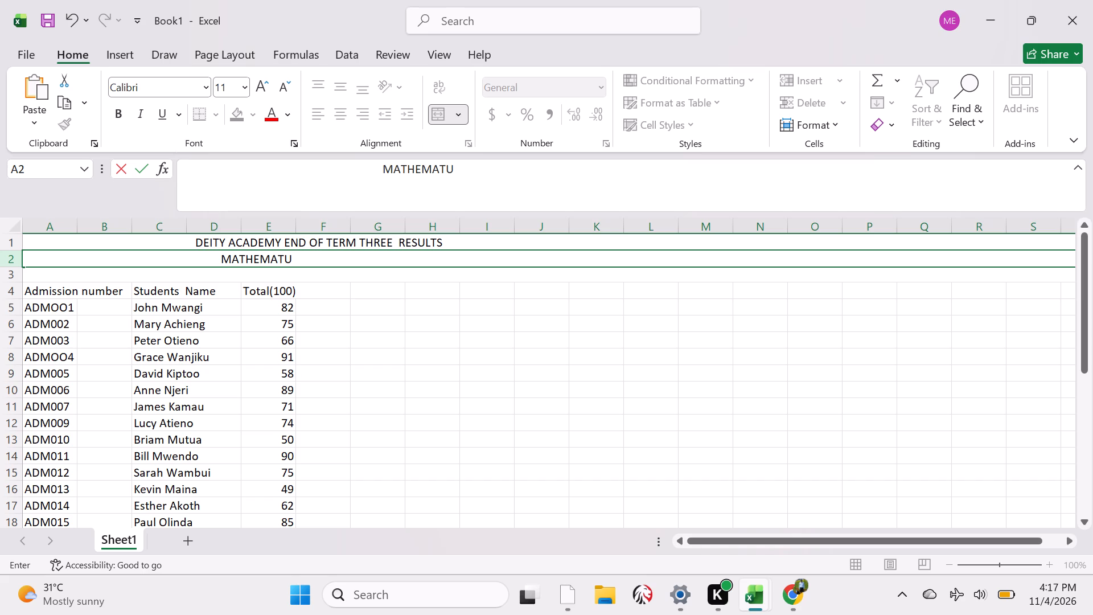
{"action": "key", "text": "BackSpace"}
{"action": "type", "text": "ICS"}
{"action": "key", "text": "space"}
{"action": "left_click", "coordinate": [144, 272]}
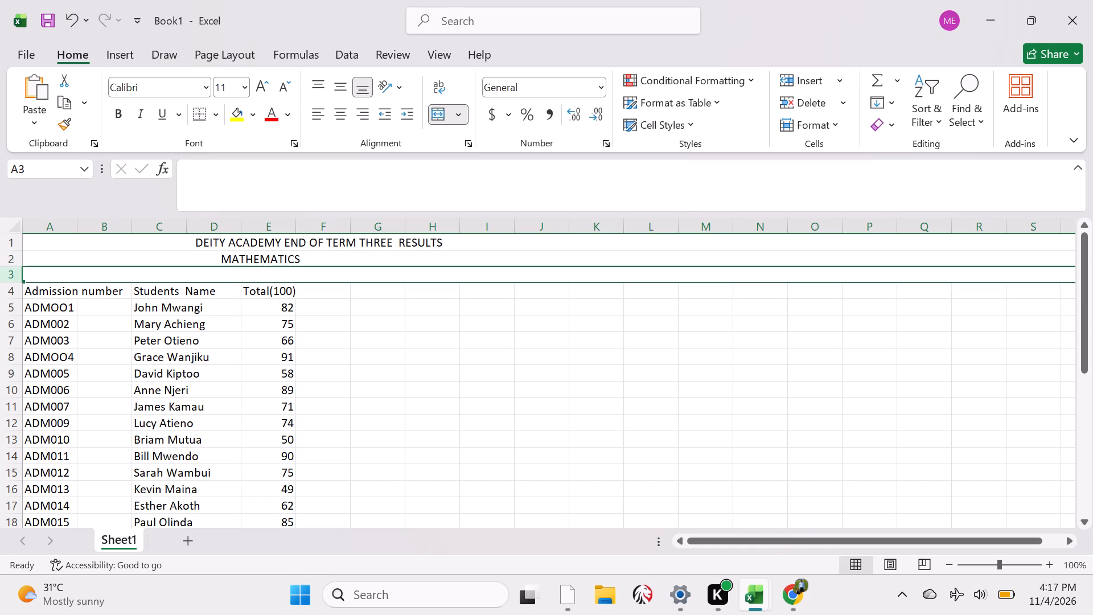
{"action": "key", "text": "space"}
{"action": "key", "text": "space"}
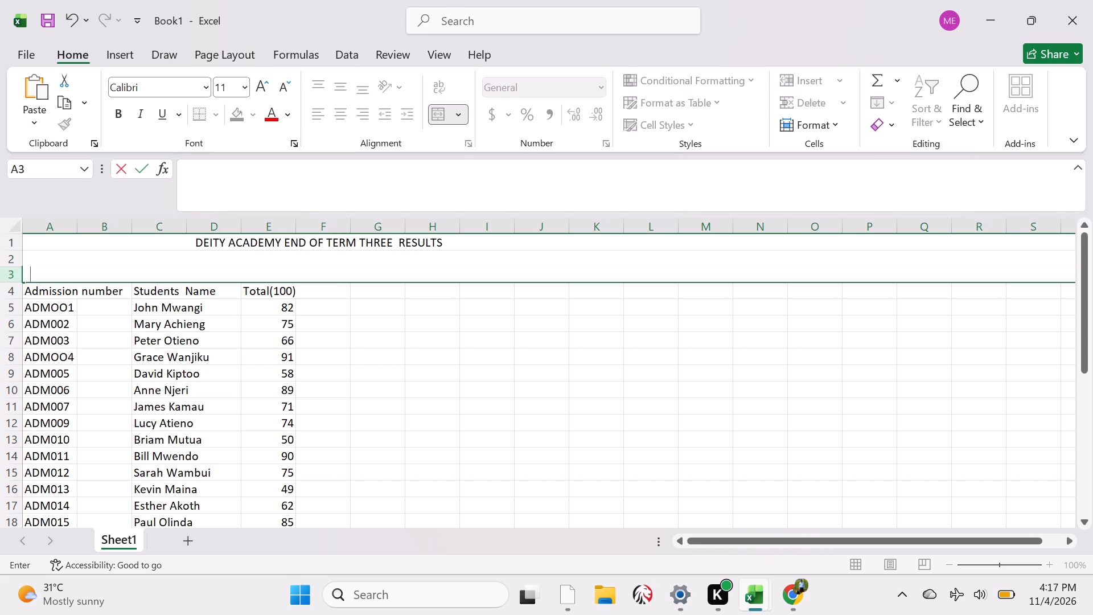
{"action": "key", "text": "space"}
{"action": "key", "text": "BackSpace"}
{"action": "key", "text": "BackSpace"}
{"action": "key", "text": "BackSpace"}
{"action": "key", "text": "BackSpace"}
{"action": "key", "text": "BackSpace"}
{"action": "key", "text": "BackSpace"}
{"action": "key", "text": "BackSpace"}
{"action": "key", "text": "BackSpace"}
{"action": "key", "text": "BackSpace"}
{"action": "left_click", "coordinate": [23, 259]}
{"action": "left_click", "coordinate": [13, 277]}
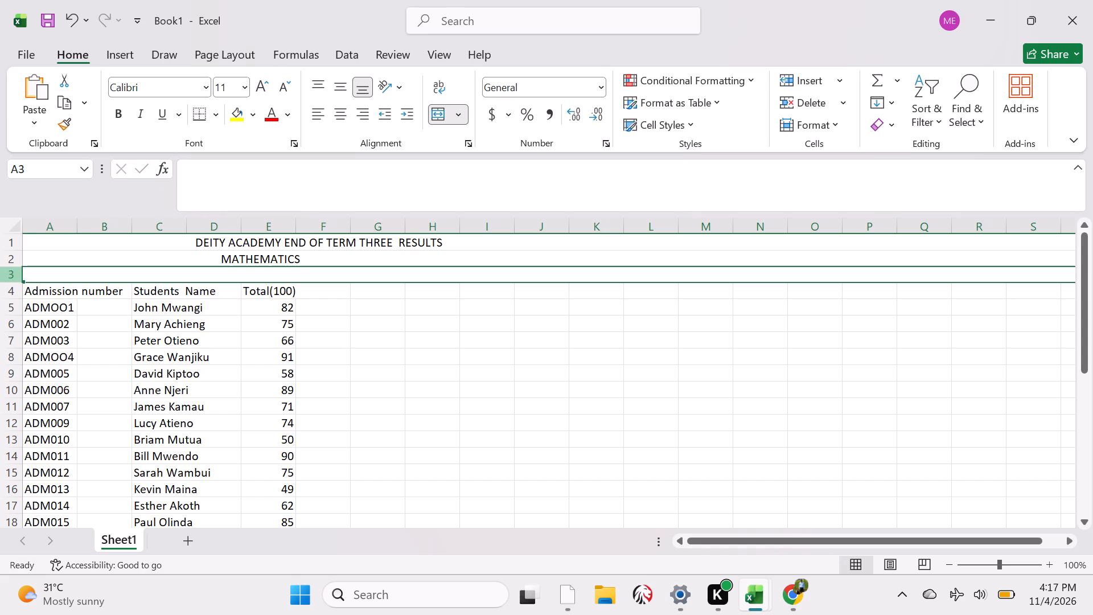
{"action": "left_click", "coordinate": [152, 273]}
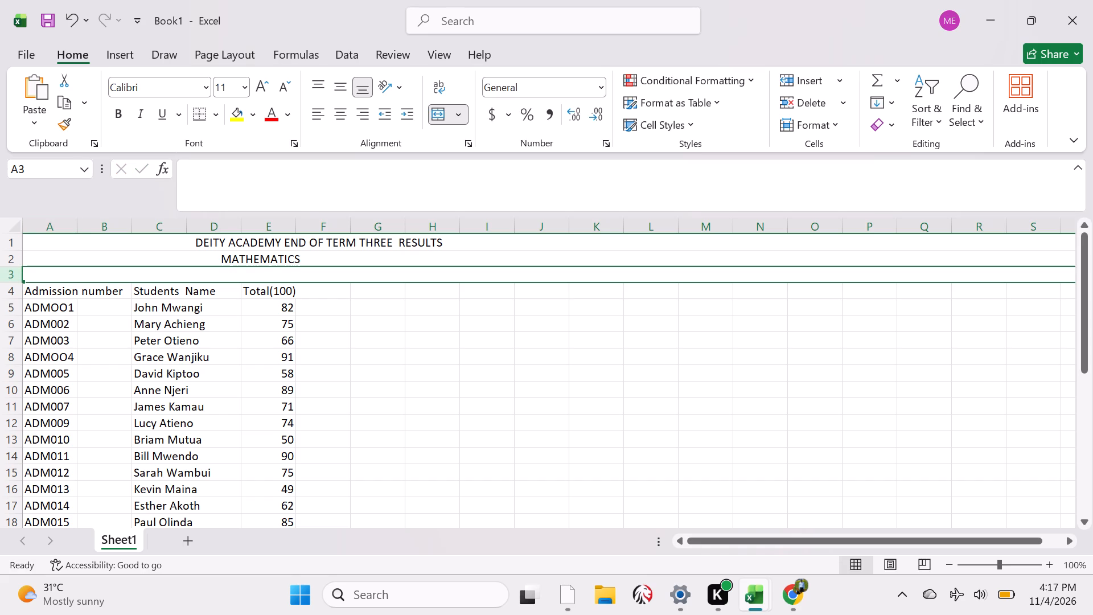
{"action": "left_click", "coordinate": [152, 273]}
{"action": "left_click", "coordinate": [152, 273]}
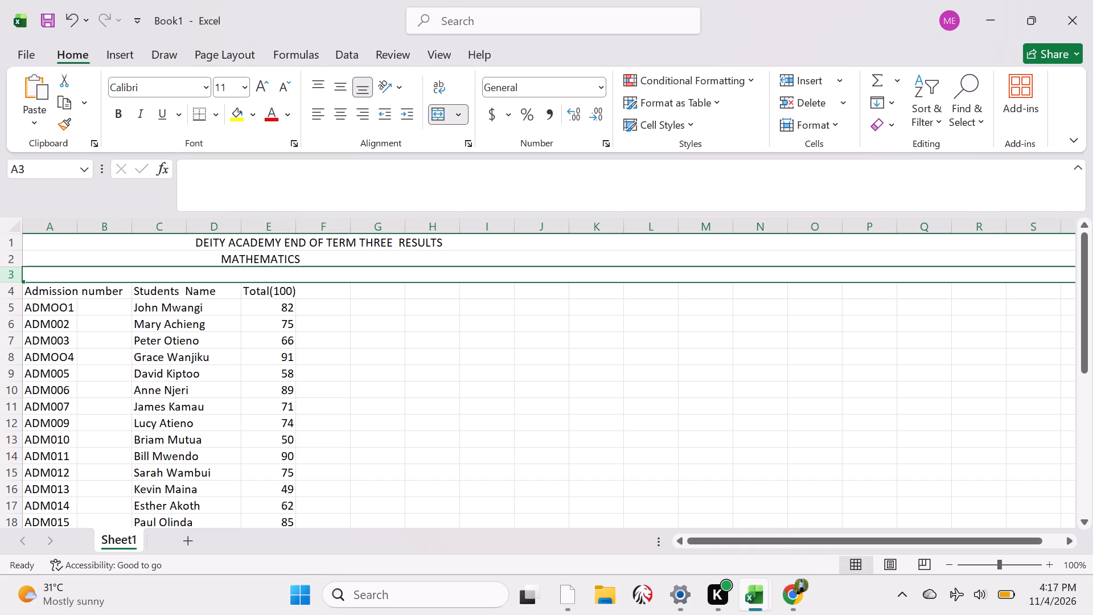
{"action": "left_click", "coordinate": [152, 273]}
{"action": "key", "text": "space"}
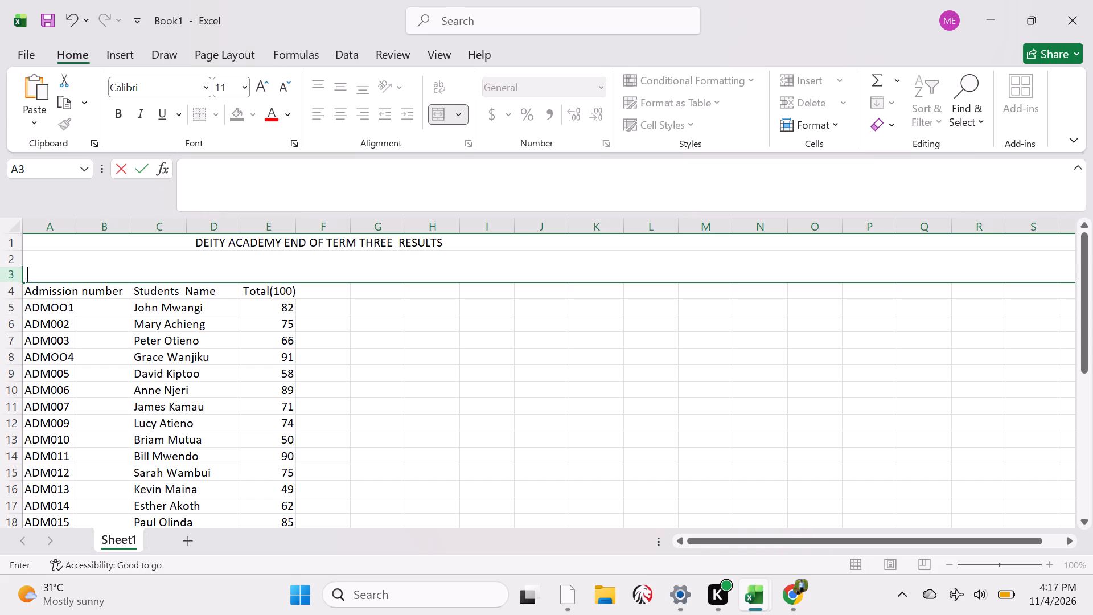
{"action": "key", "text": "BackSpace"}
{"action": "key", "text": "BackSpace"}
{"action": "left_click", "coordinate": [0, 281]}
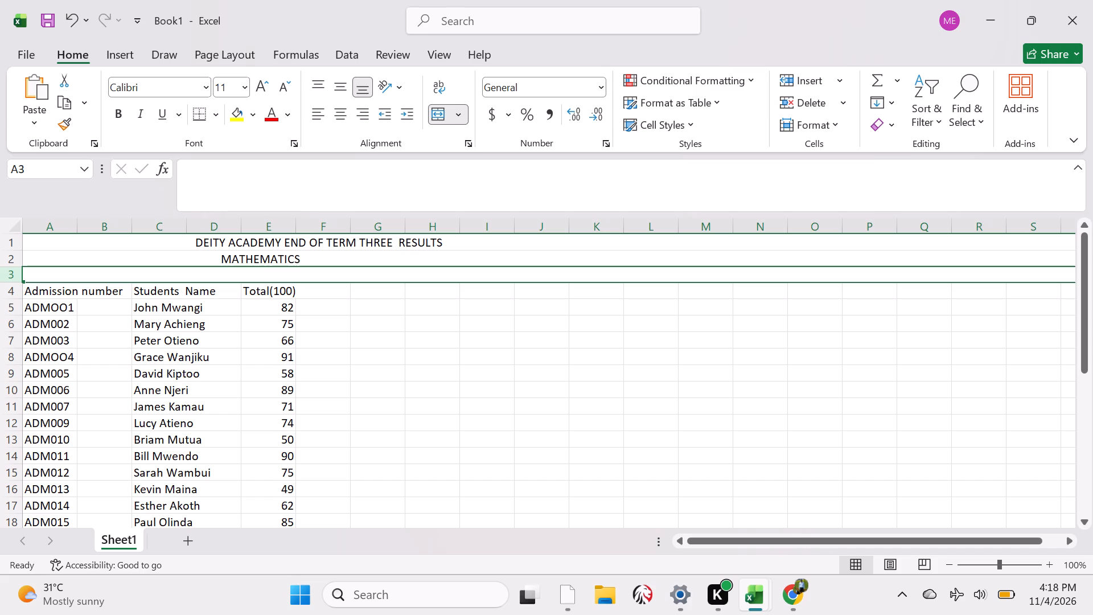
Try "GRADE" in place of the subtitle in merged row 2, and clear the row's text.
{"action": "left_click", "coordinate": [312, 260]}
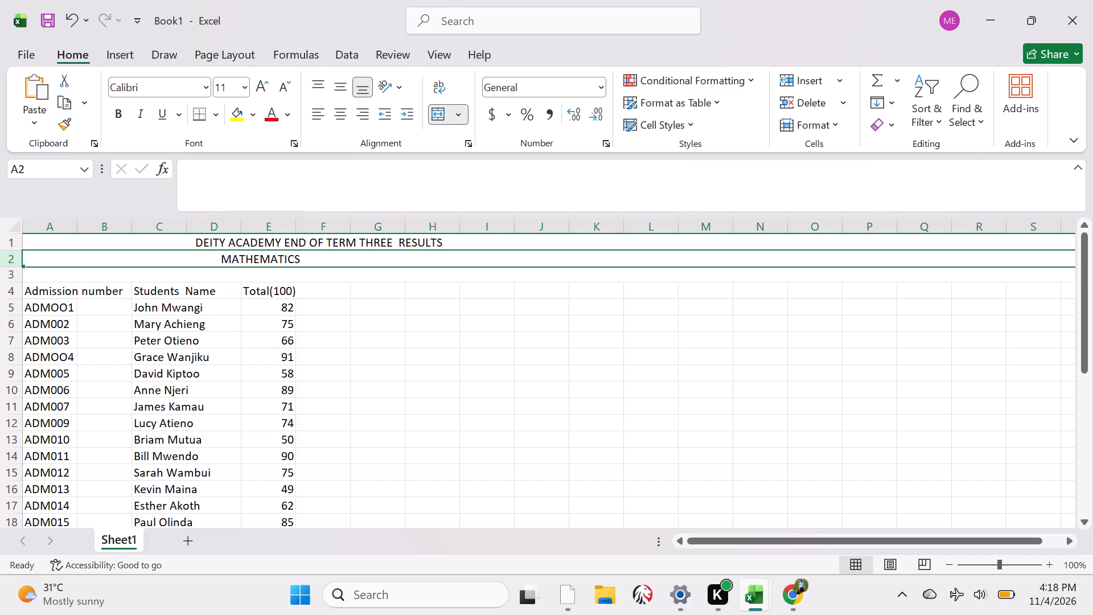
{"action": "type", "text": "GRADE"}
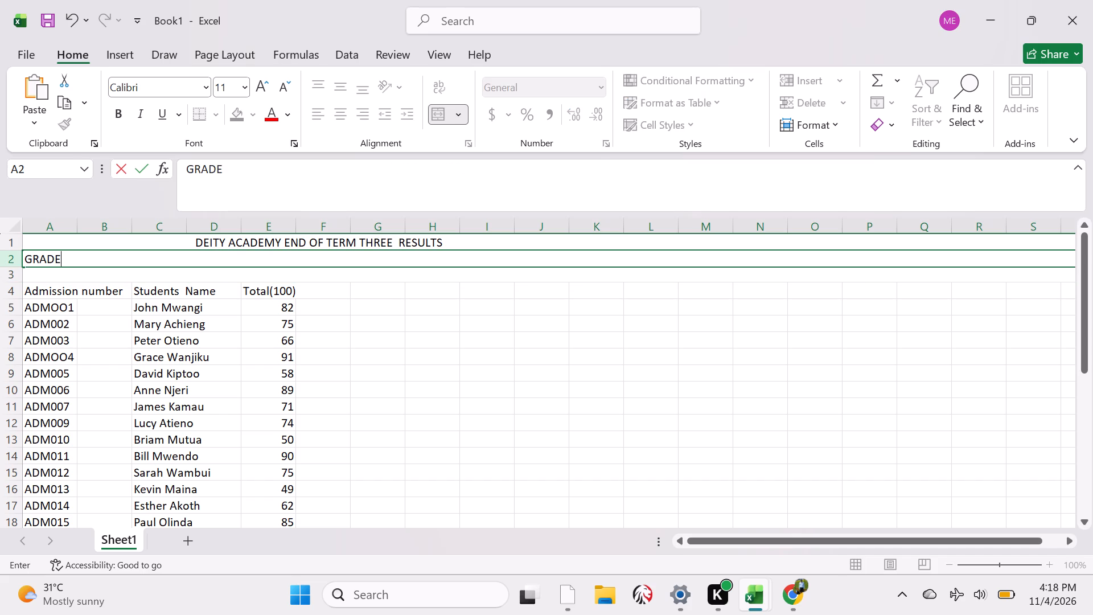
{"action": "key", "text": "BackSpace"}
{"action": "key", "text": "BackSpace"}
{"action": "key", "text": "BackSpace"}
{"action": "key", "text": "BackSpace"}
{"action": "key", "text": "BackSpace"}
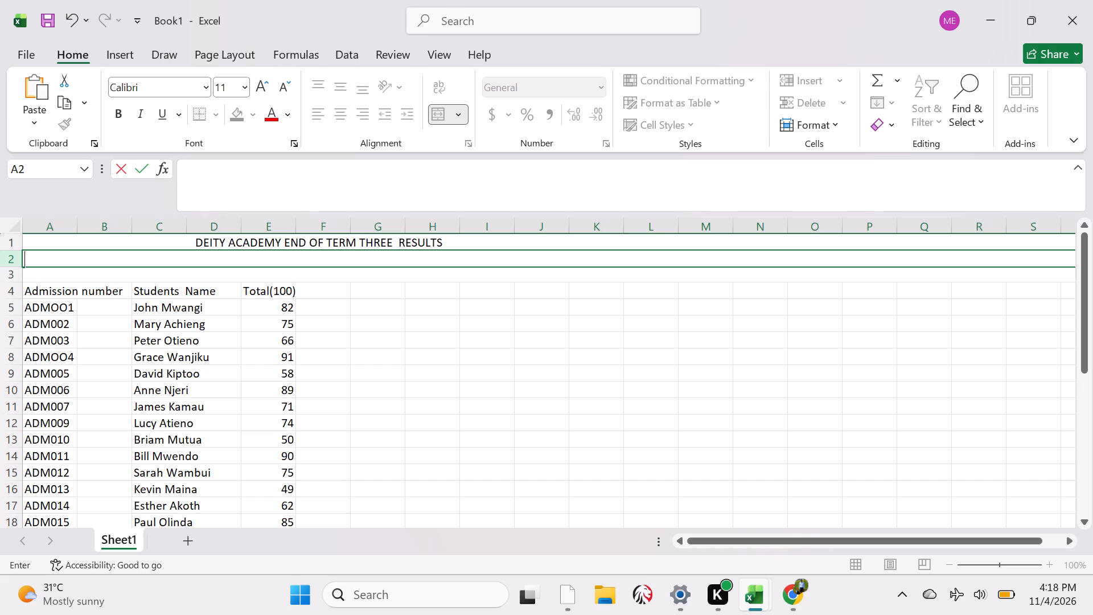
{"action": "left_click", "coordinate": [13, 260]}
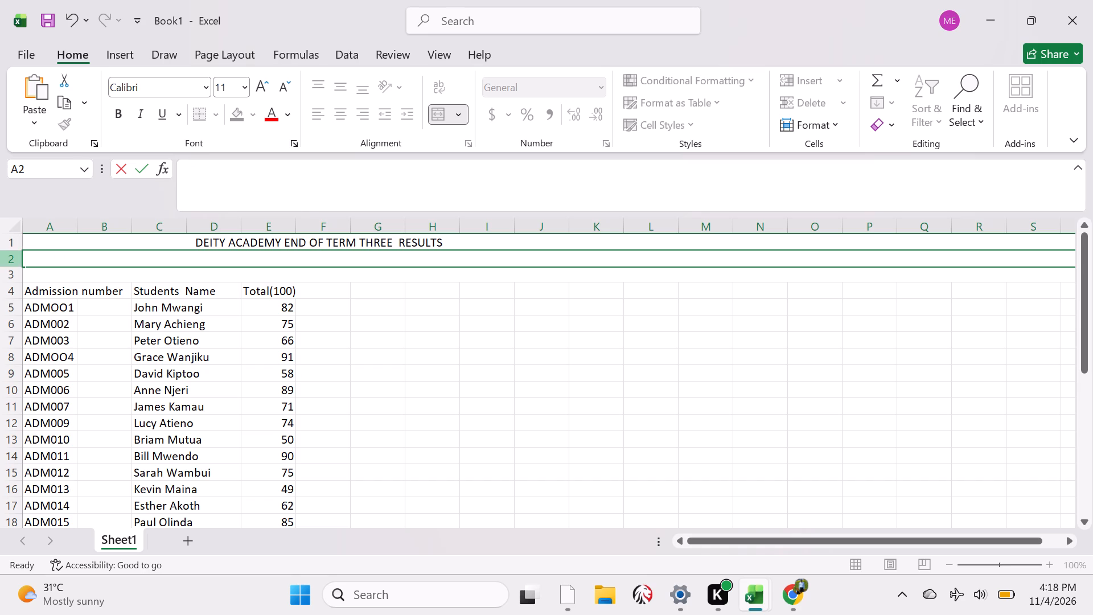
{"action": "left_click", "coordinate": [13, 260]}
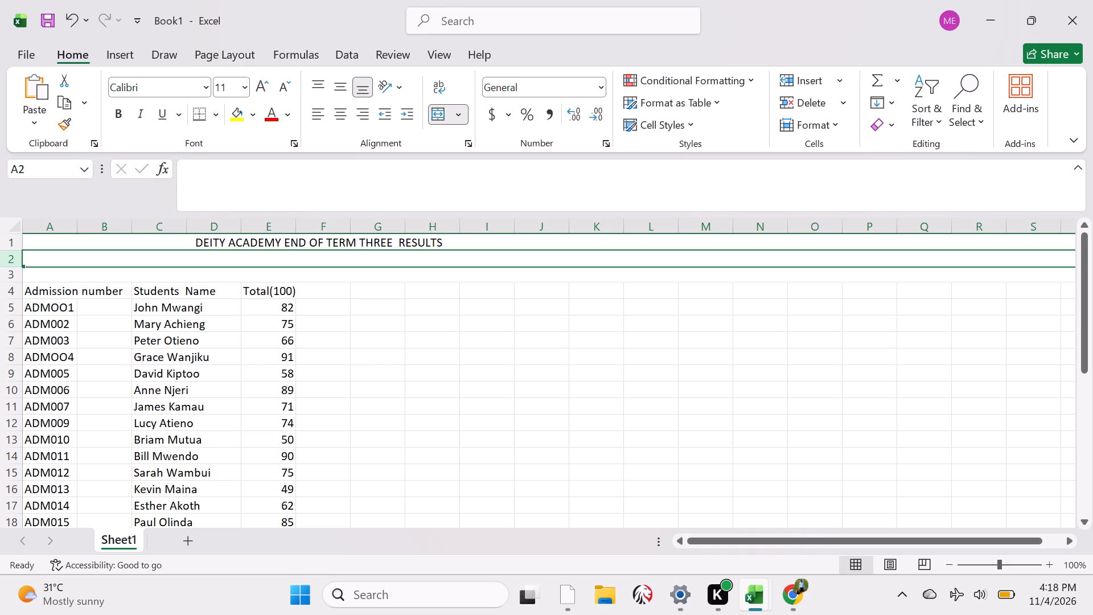
Enter the subtitle "MATHEMATICS GRADE SIX" in the merged cell of row 2, indented with leading spaces beneath the title.
{"action": "left_click", "coordinate": [59, 260]}
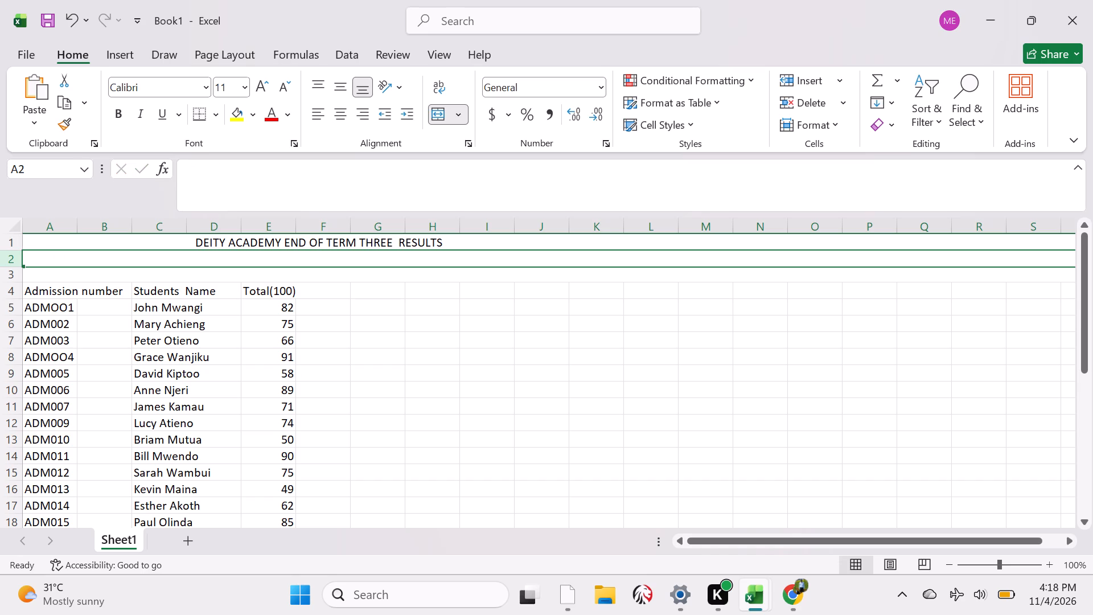
{"action": "left_click", "coordinate": [250, 264]}
{"action": "key", "text": "space"}
{"action": "key", "text": "space"}
{"action": "key", "text": "space"}
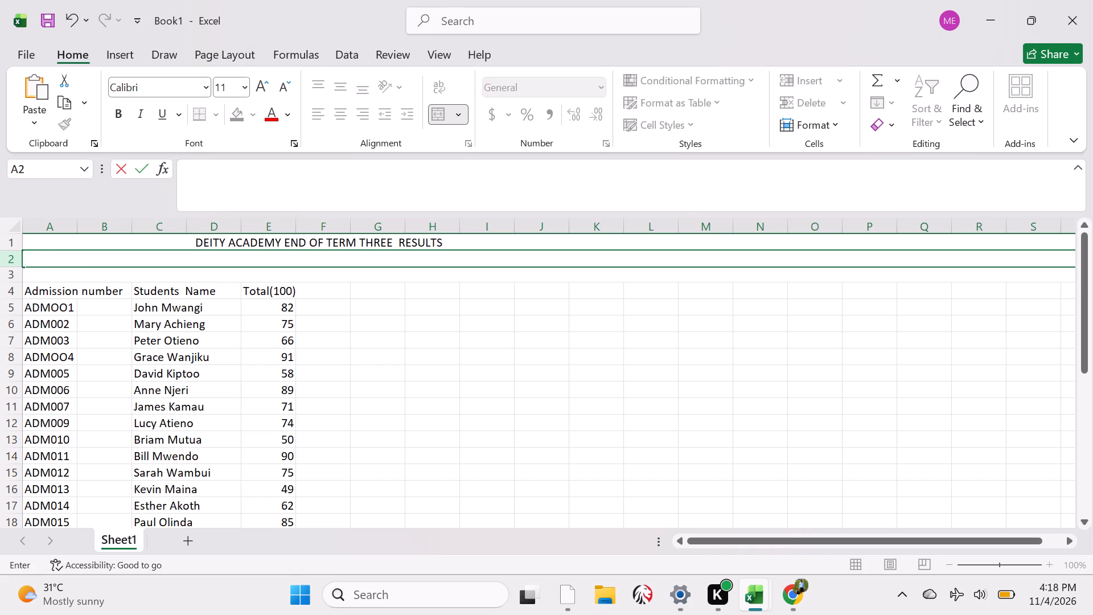
{"action": "key", "text": "space"}
{"action": "key", "text": "space"}
{"action": "key", "text": "space"}
{"action": "key", "text": "space"}
{"action": "key", "text": "space"}
{"action": "key", "text": "space"}
{"action": "key", "text": "space"}
{"action": "key", "text": "space"}
{"action": "key", "text": "space"}
{"action": "key", "text": "space"}
{"action": "key", "text": "space"}
{"action": "key", "text": "space"}
{"action": "key", "text": "space"}
{"action": "key", "text": "space"}
{"action": "key", "text": "space"}
{"action": "key", "text": "space"}
{"action": "key", "text": "space"}
{"action": "key", "text": "space"}
{"action": "key", "text": "space"}
{"action": "key", "text": "space"}
{"action": "key", "text": "space"}
{"action": "key", "text": "space"}
{"action": "type", "text": "MATHEMATICS"}
{"action": "key", "text": "space"}
{"action": "type", "text": "GRADE"}
{"action": "key", "text": "space"}
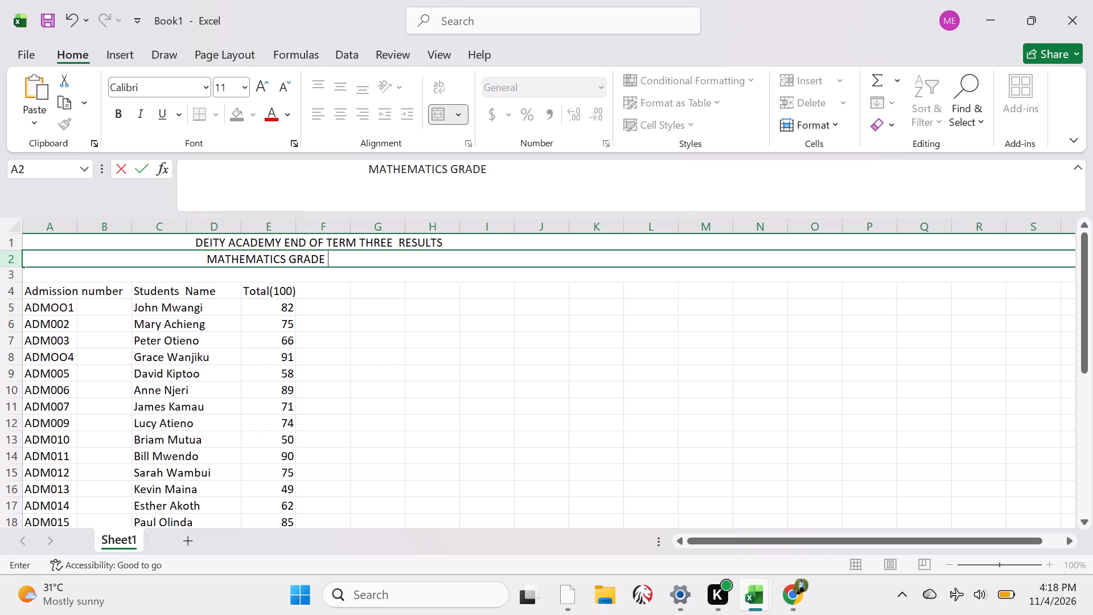
{"action": "type", "text": "SIX"}
Look through the student rows and their marks down to the end of the list.
{"action": "scroll", "coordinate": [226, 409], "scroll_direction": "down", "scroll_amount": 1}
{"action": "scroll", "coordinate": [226, 409], "scroll_direction": "up", "scroll_amount": 2}
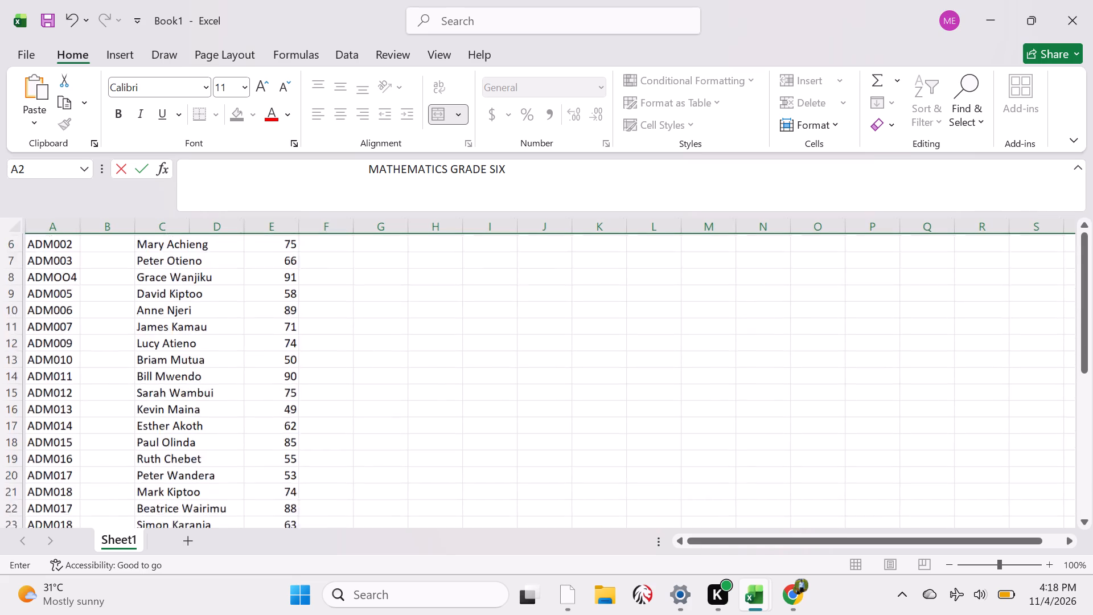
{"action": "scroll", "coordinate": [226, 409], "scroll_direction": "down", "scroll_amount": 1}
{"action": "scroll", "coordinate": [226, 409], "scroll_direction": "up", "scroll_amount": 1}
{"action": "scroll", "coordinate": [226, 409], "scroll_direction": "down", "scroll_amount": 1}
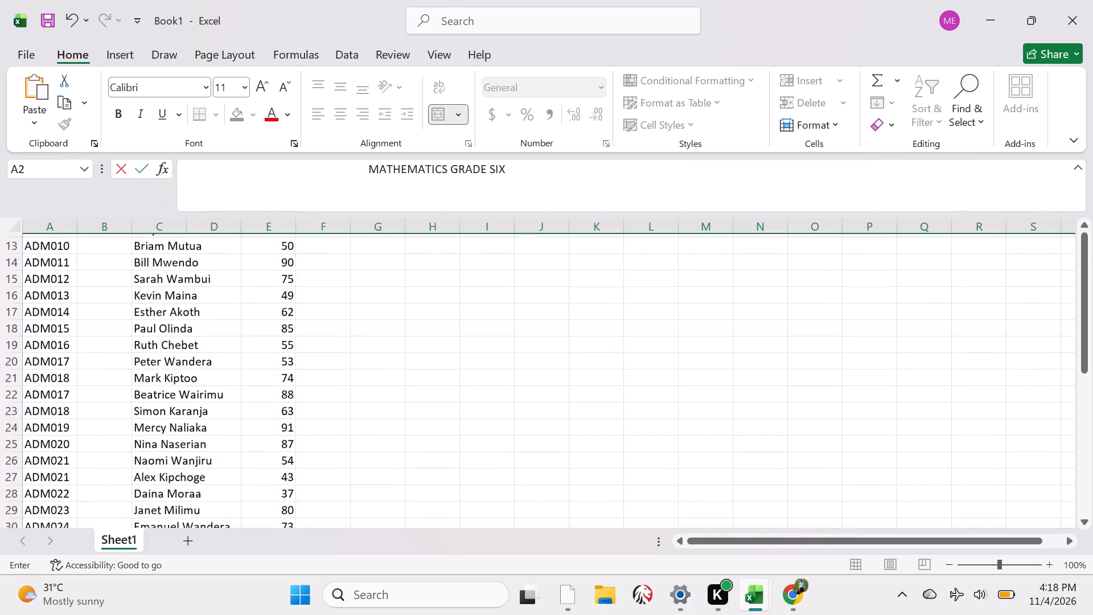
{"action": "scroll", "coordinate": [226, 409], "scroll_direction": "down", "scroll_amount": 3}
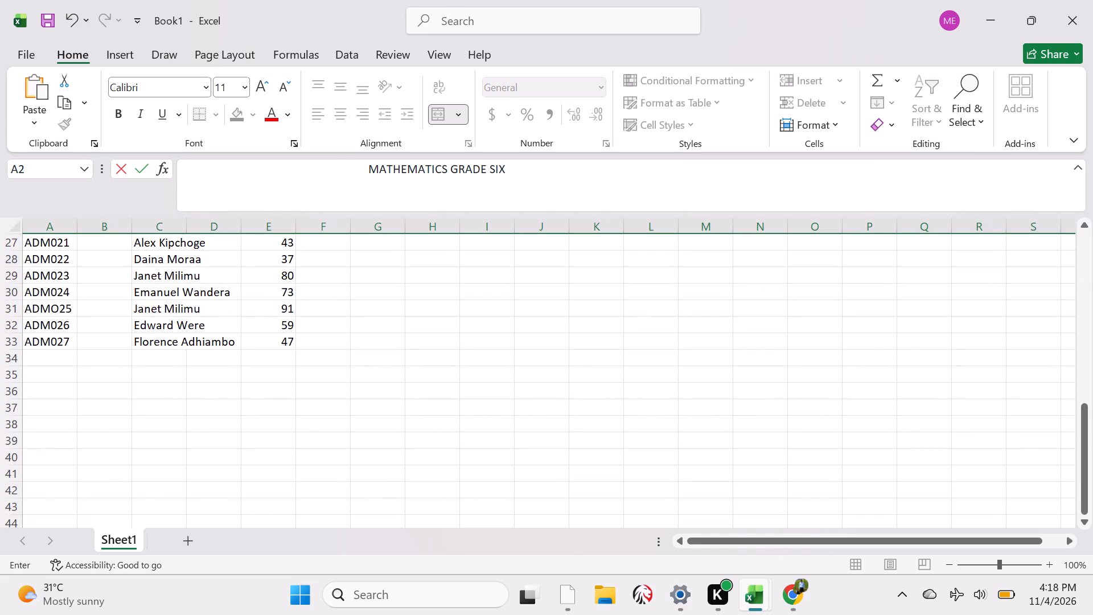
{"action": "scroll", "coordinate": [487, 383], "scroll_direction": "up", "scroll_amount": 3}
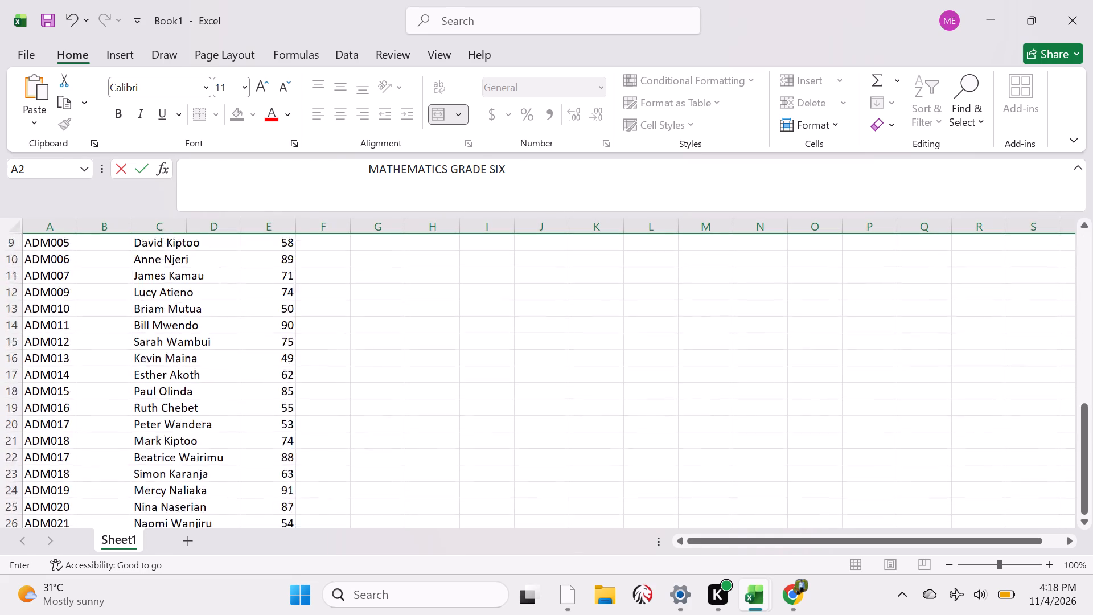
{"action": "scroll", "coordinate": [487, 383], "scroll_direction": "up", "scroll_amount": 1}
Enter the column heading "Grades" in cell F4, next to the Total(100) heading.
{"action": "left_click", "coordinate": [317, 292]}
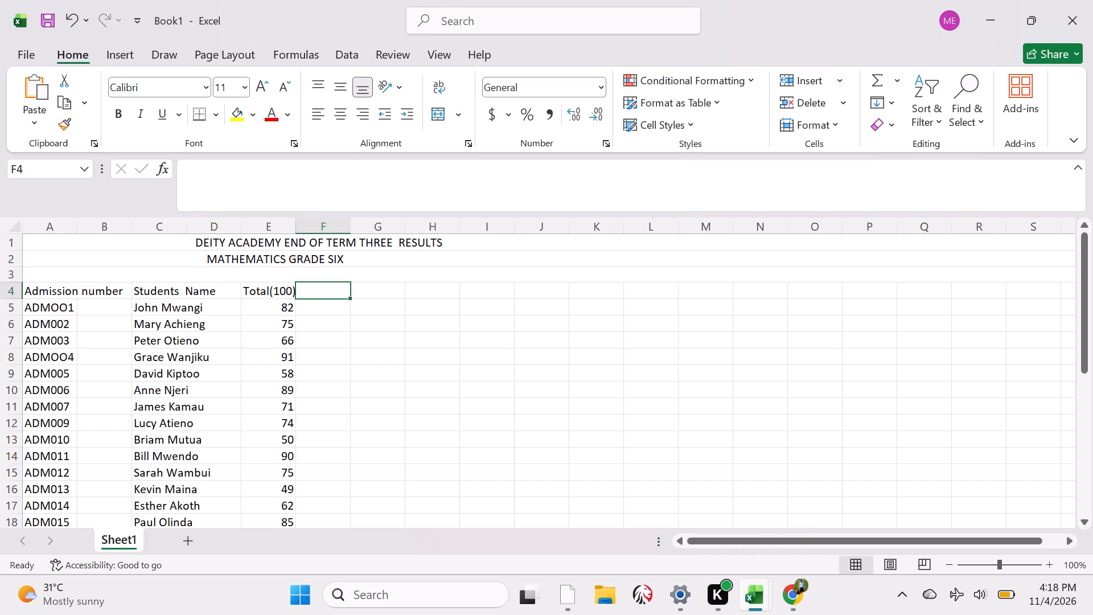
{"action": "type", "text": "GRADES"}
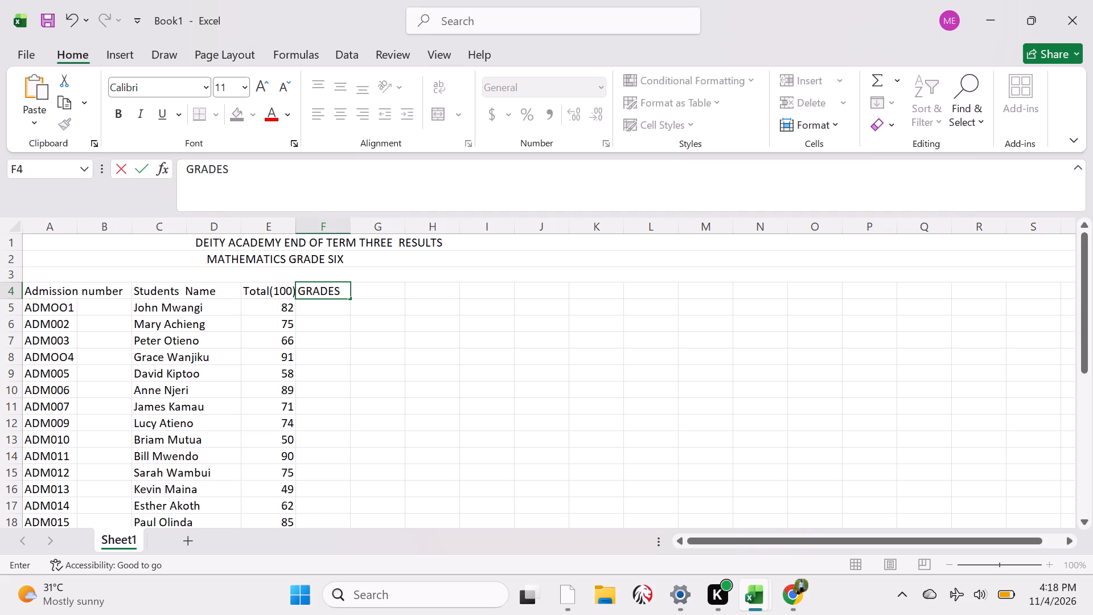
{"action": "scroll", "coordinate": [317, 330], "scroll_direction": "down", "scroll_amount": 1}
{"action": "scroll", "coordinate": [317, 330], "scroll_direction": "up", "scroll_amount": 1}
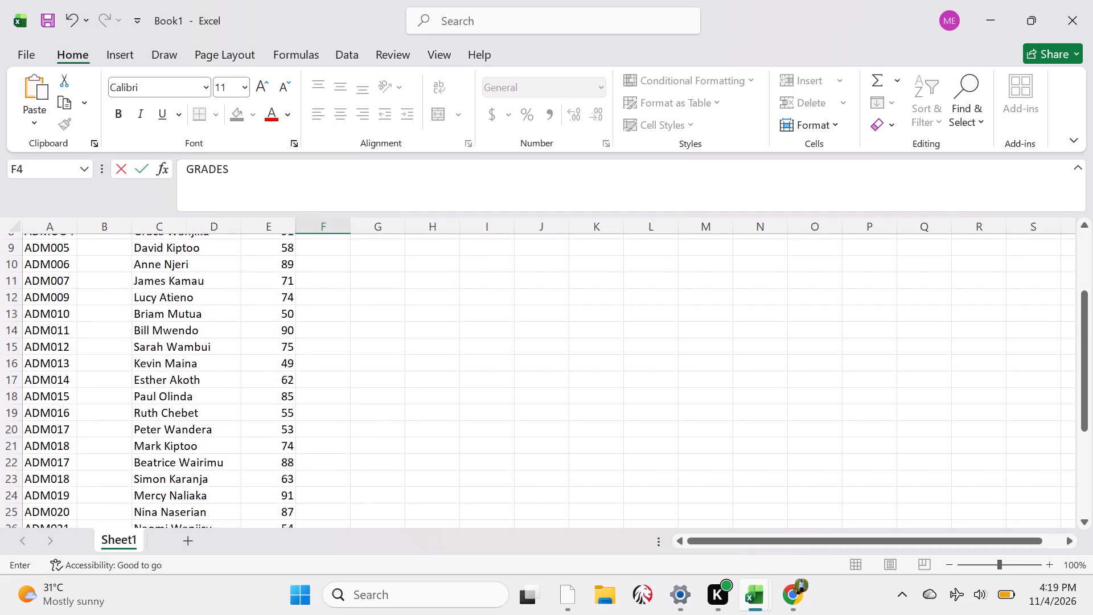
{"action": "scroll", "coordinate": [317, 330], "scroll_direction": "up", "scroll_amount": 1}
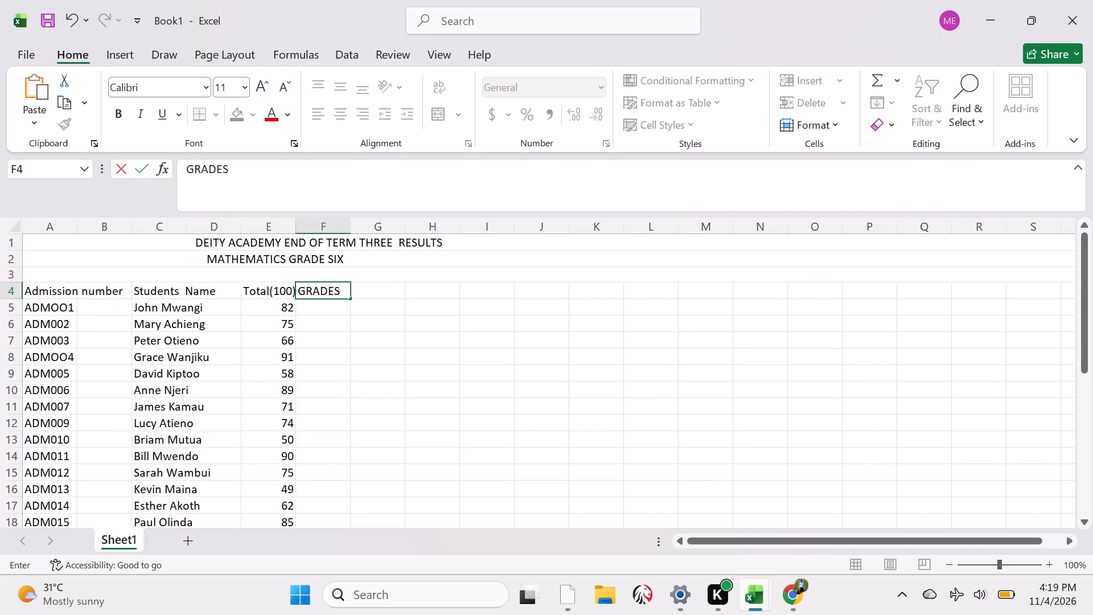
{"action": "key", "text": "BackSpace"}
{"action": "key", "text": "BackSpace"}
{"action": "key", "text": "BackSpace"}
{"action": "key", "text": "BackSpace"}
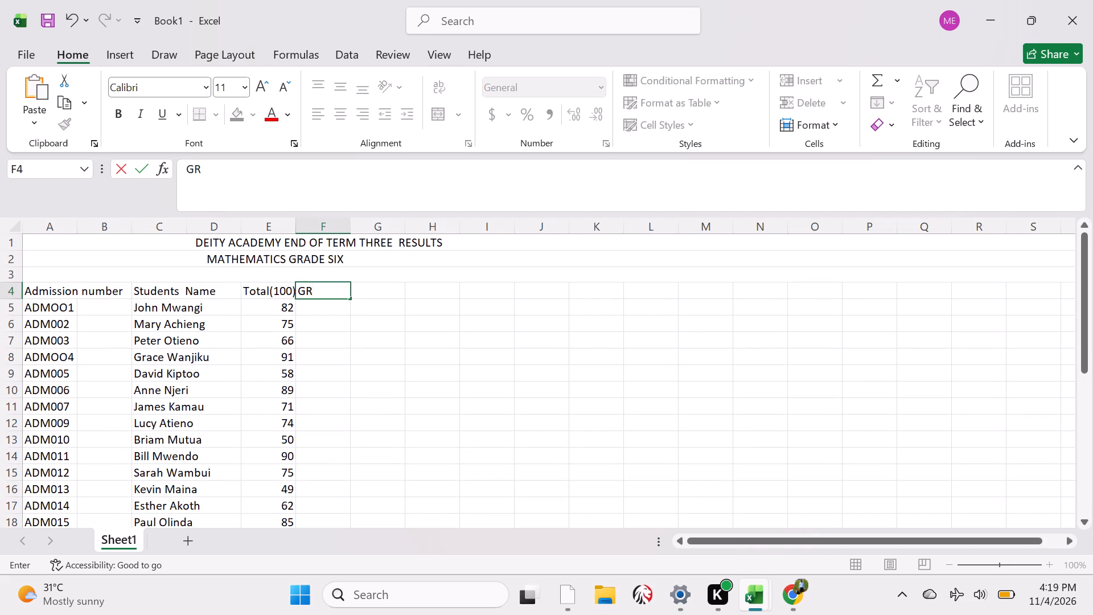
{"action": "key", "text": "BackSpace"}
{"action": "type", "text": "RADES"}
{"action": "key", "text": "BackSpace"}
{"action": "key", "text": "BackSpace"}
{"action": "key", "text": "BackSpace"}
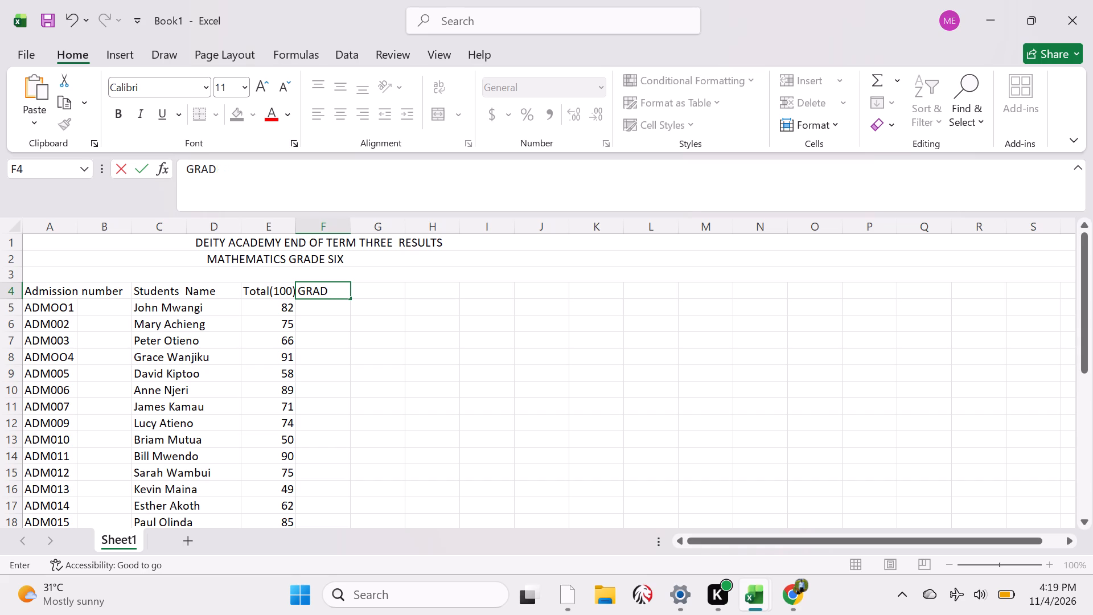
{"action": "key", "text": "BackSpace"}
{"action": "key", "text": "BackSpace"}
{"action": "type", "text": "ra"}
{"action": "type", "text": "des"}
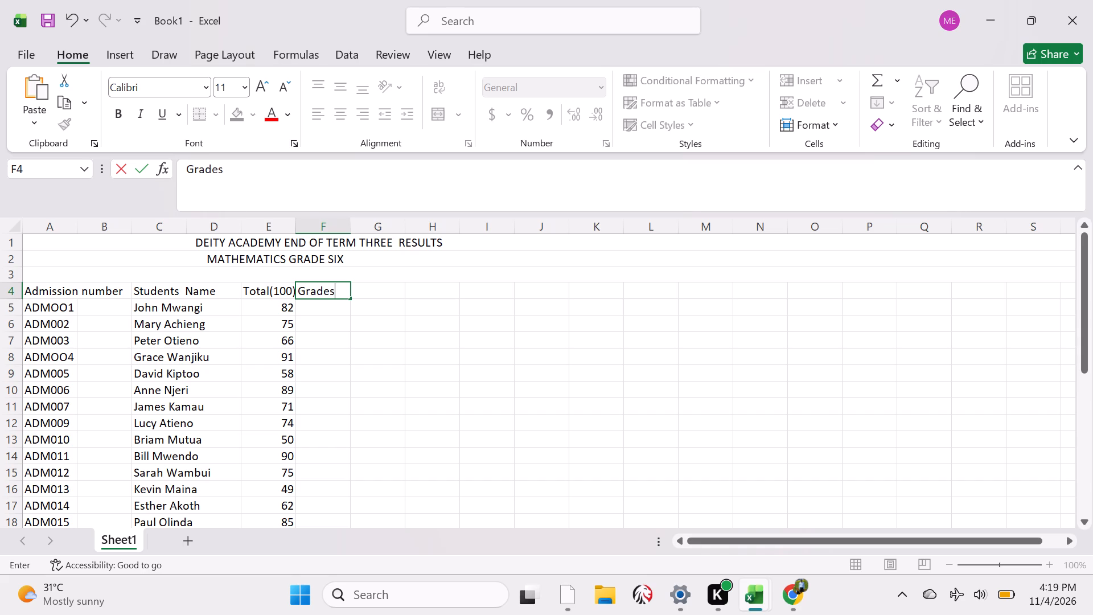
Merge the cells of row 35 across, below the end of the student list.
{"action": "scroll", "coordinate": [271, 391], "scroll_direction": "down", "scroll_amount": 4}
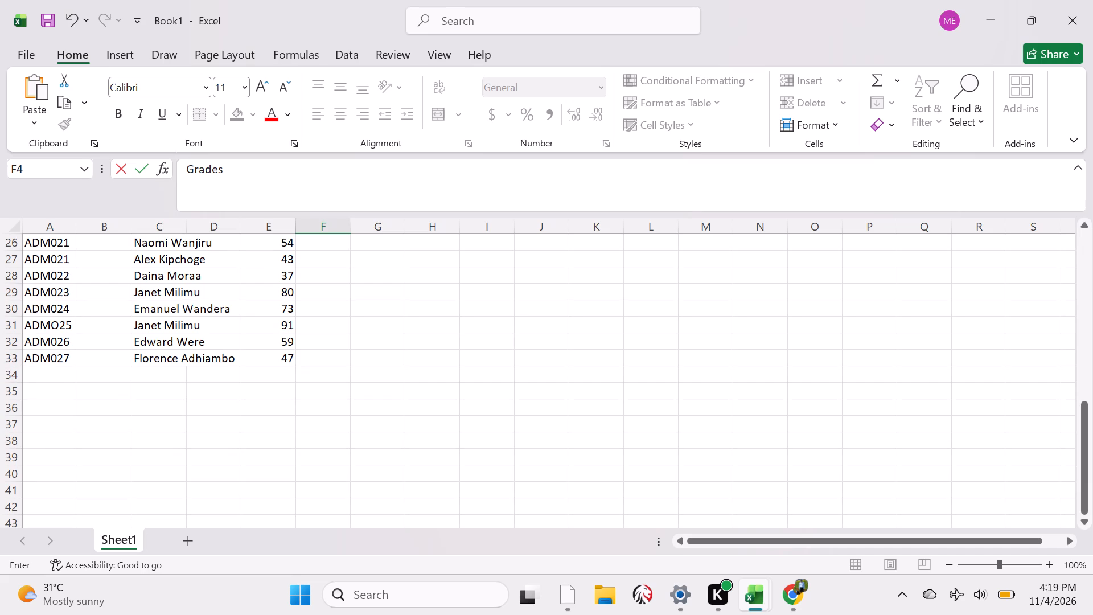
{"action": "left_click", "coordinate": [47, 388]}
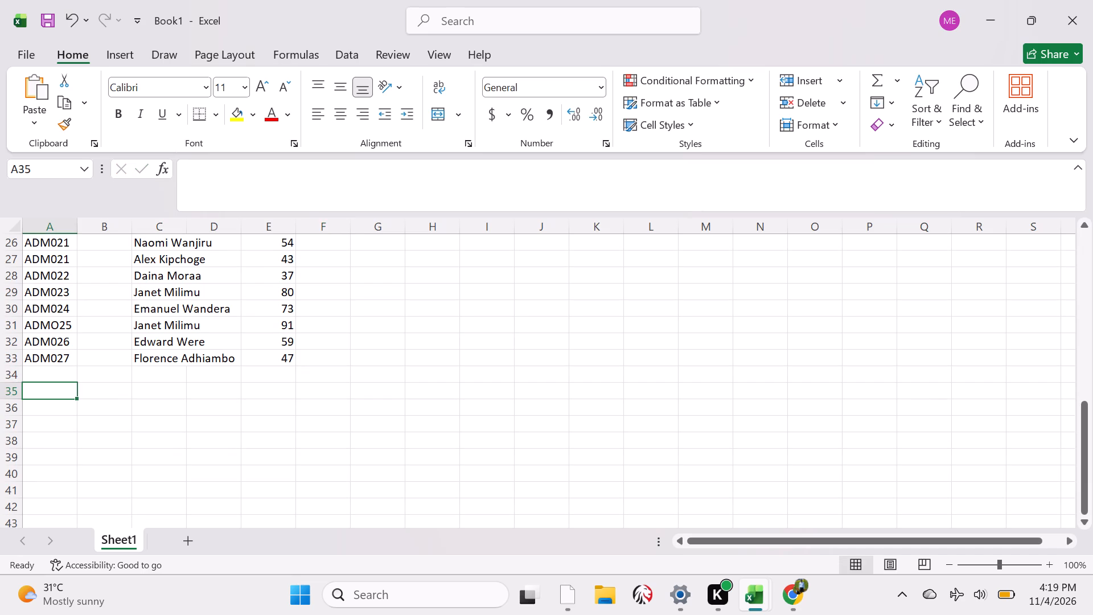
{"action": "left_click", "coordinate": [11, 395]}
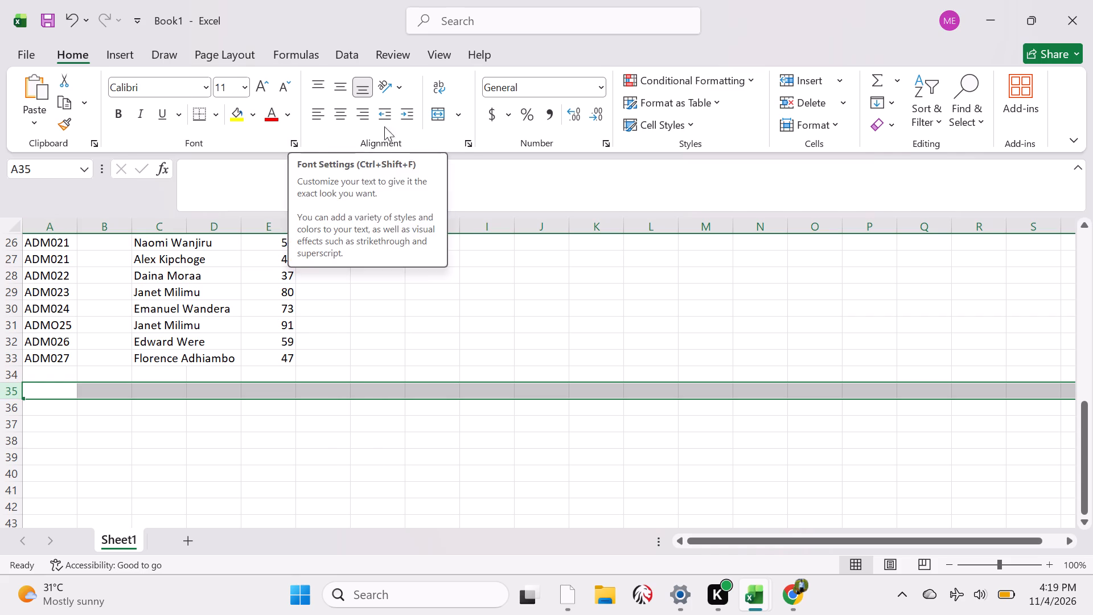
{"action": "left_click", "coordinate": [459, 121]}
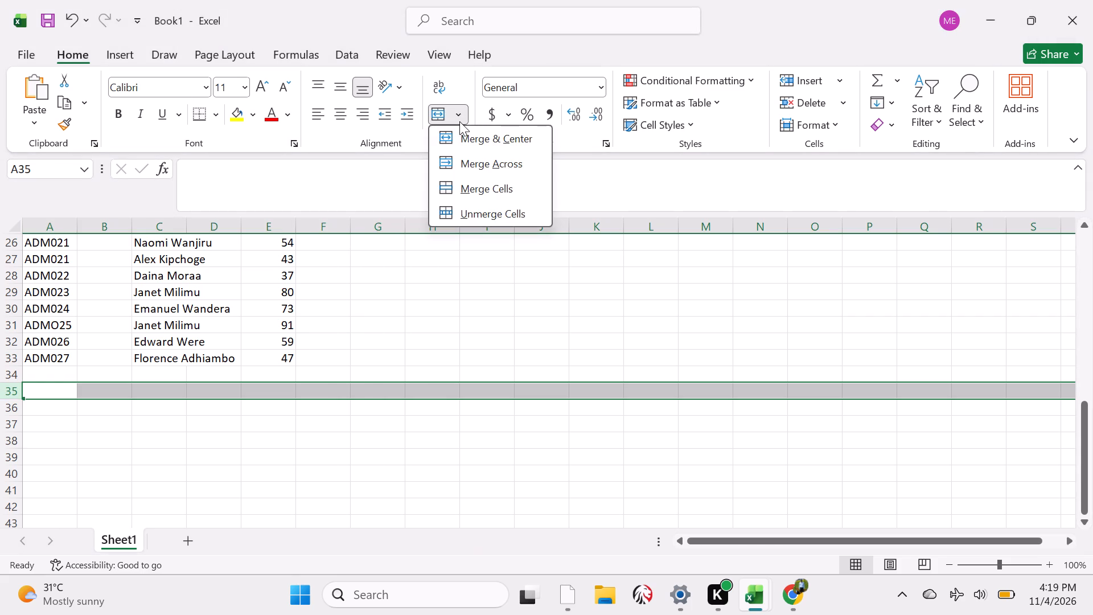
{"action": "left_click", "coordinate": [476, 157]}
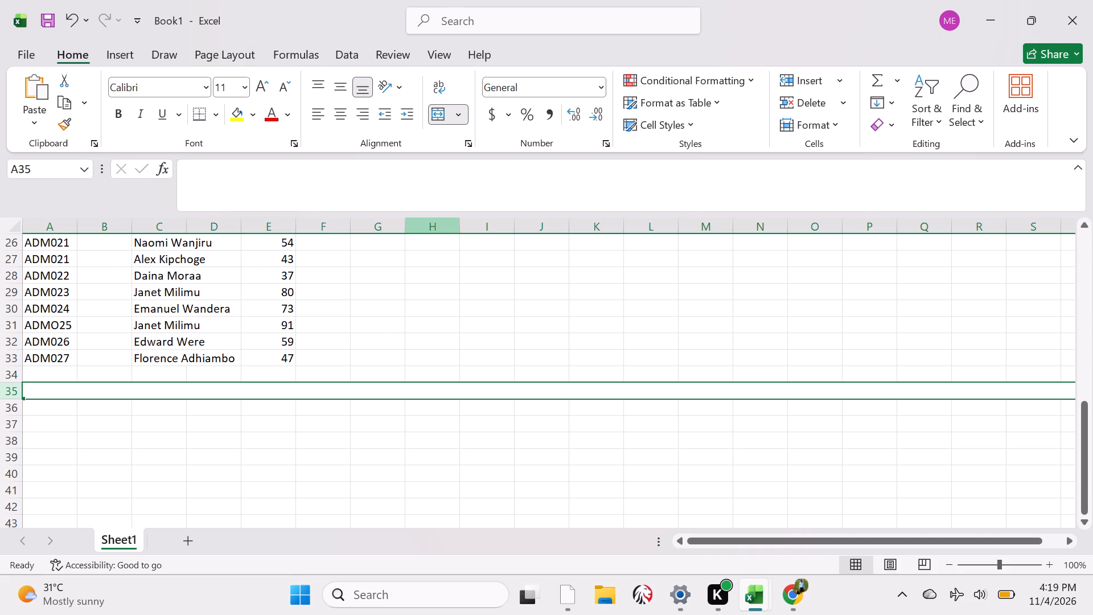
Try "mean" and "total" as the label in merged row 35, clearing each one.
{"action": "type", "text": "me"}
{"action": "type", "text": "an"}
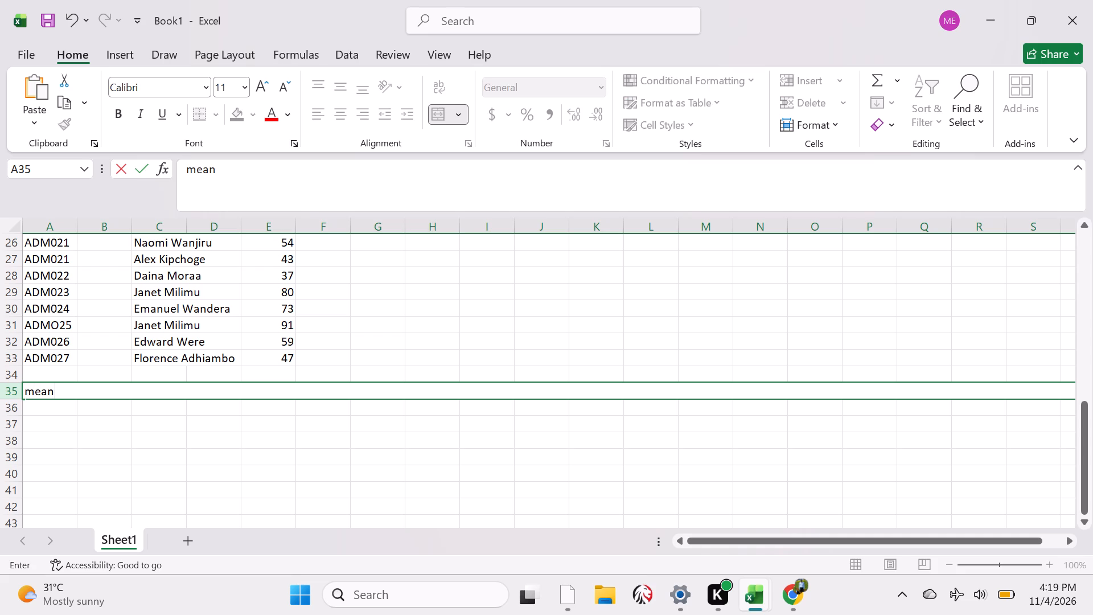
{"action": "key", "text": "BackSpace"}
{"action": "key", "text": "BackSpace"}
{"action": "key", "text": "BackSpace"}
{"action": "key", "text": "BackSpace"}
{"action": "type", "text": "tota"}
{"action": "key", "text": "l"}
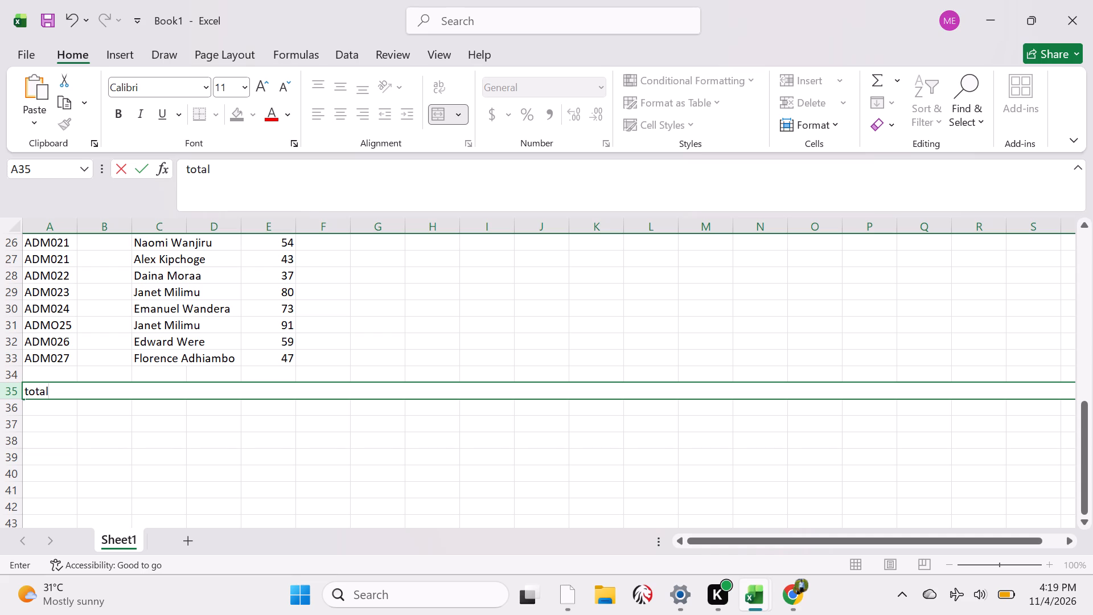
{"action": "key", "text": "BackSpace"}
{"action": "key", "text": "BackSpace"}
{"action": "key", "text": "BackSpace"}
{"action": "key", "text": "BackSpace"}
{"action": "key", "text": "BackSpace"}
Enter the label "MEAN SCORE" in the merged cell of row 35.
{"action": "type", "text": "EAN SCORES"}
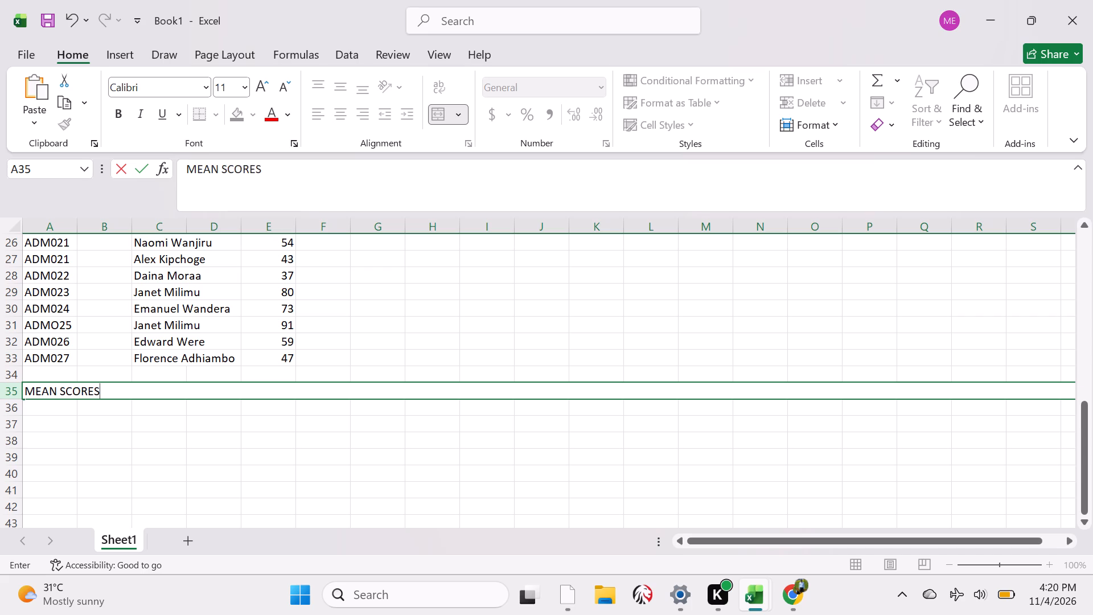
{"action": "key", "text": "BackSpace"}
{"action": "key", "text": "BackSpace"}
{"action": "key", "text": "e"}
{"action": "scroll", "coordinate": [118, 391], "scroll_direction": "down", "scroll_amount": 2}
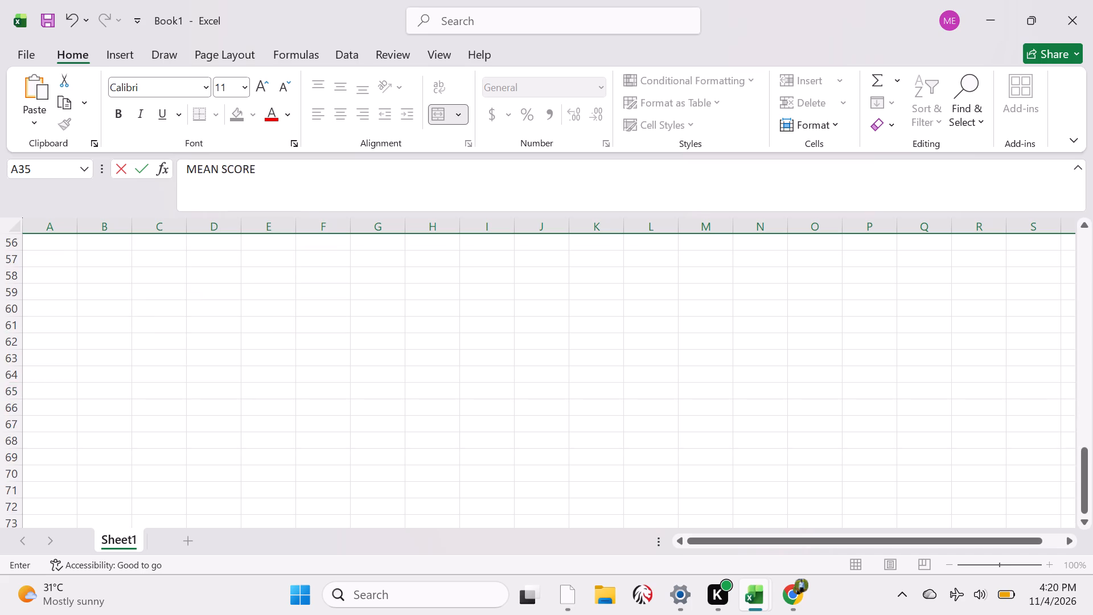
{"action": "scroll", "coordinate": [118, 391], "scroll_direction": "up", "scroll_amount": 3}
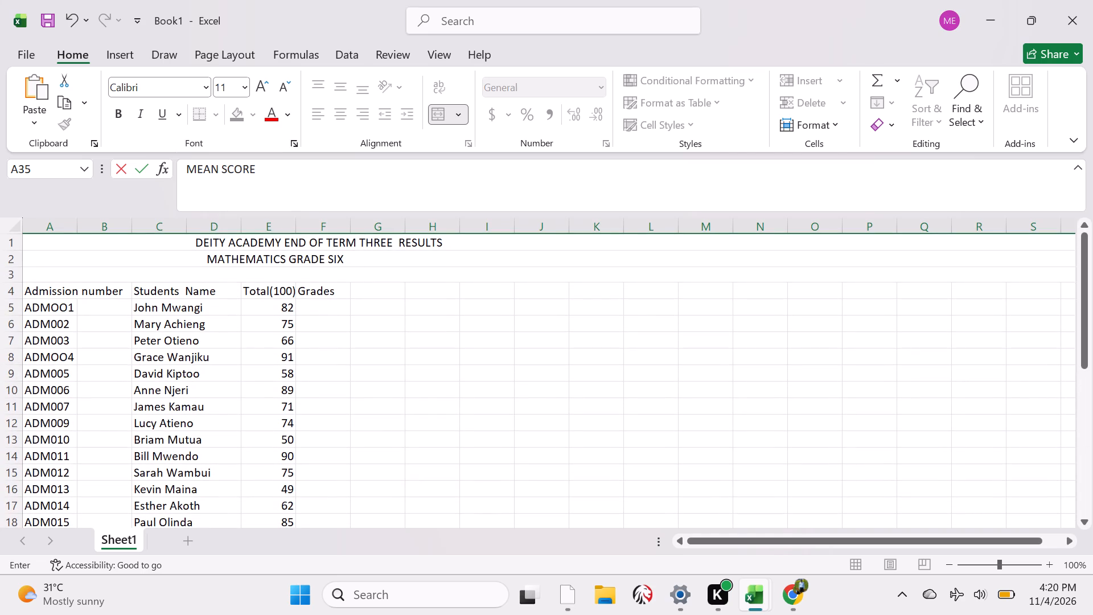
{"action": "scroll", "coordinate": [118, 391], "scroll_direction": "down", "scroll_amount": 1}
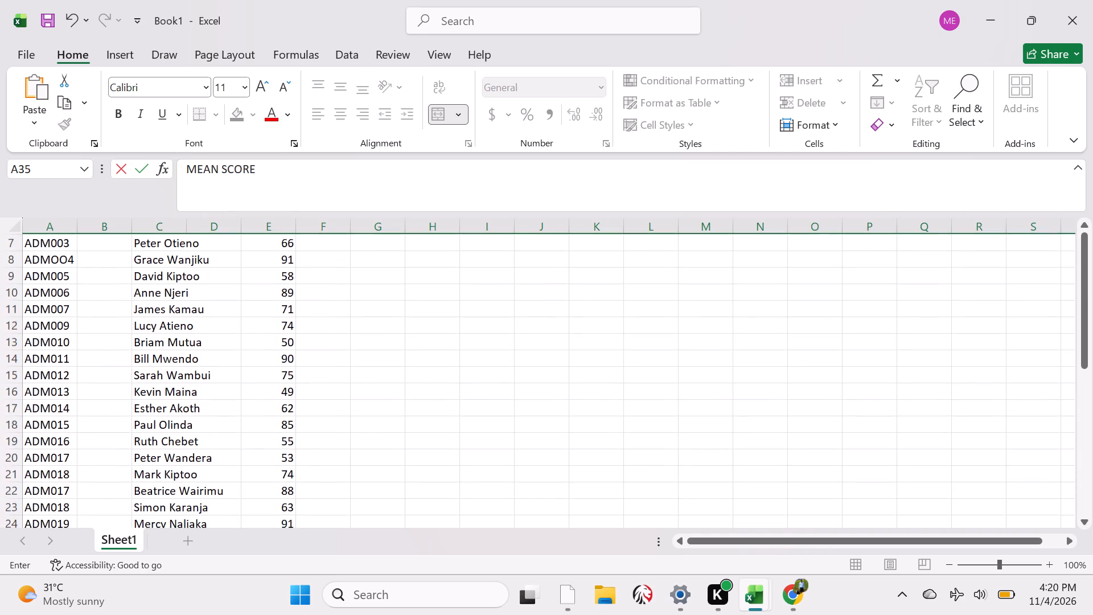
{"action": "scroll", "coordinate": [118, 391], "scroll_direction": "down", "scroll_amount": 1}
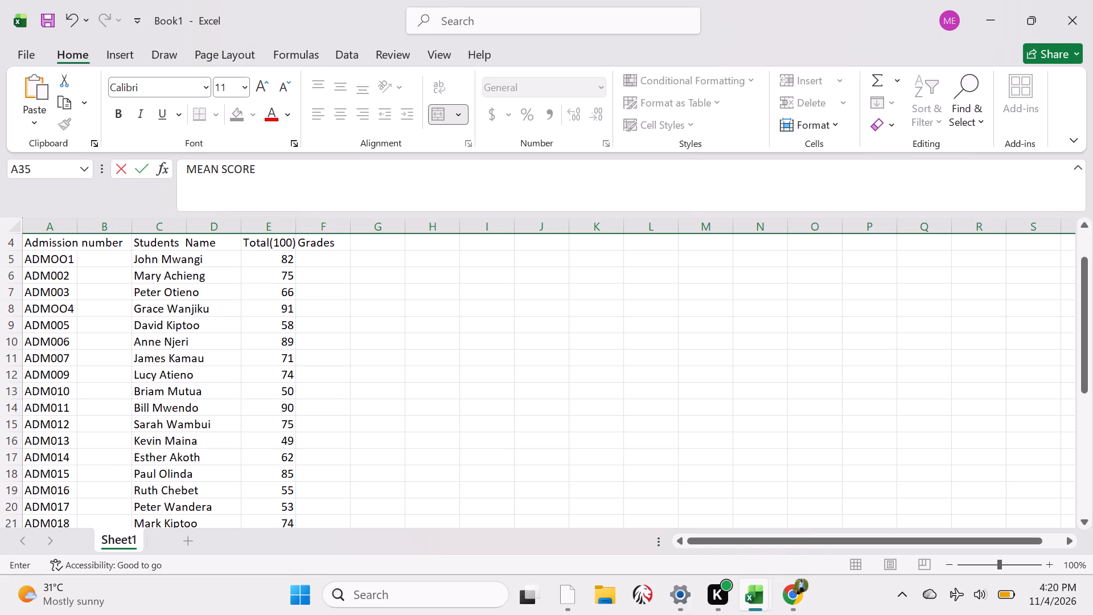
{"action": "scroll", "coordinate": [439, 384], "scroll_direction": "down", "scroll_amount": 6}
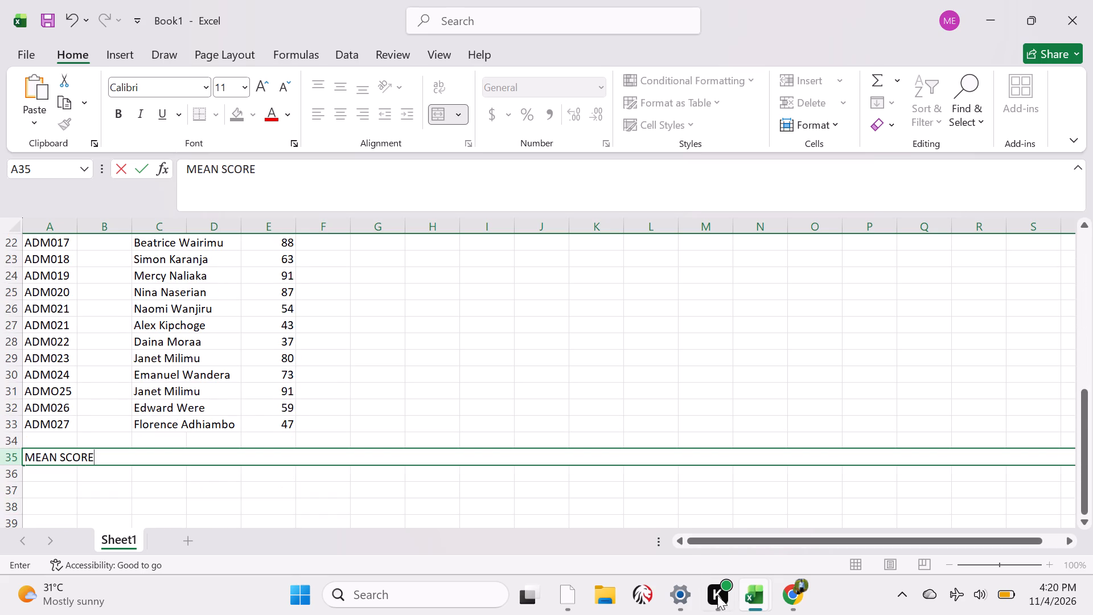